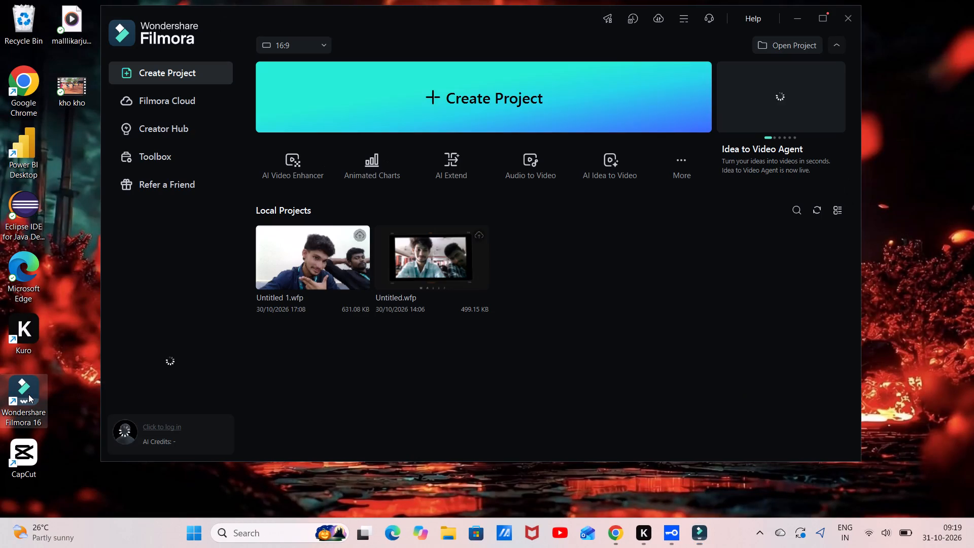
Create a new video project with the 16:9 aspect ratio.
click(331, 82)
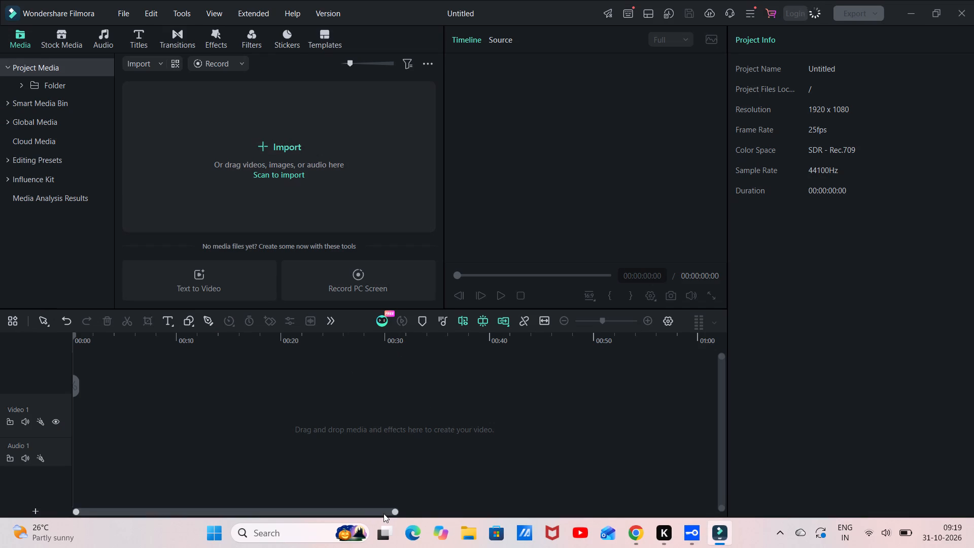
Open Windows Search with its list of recent apps and searches.
click(301, 530)
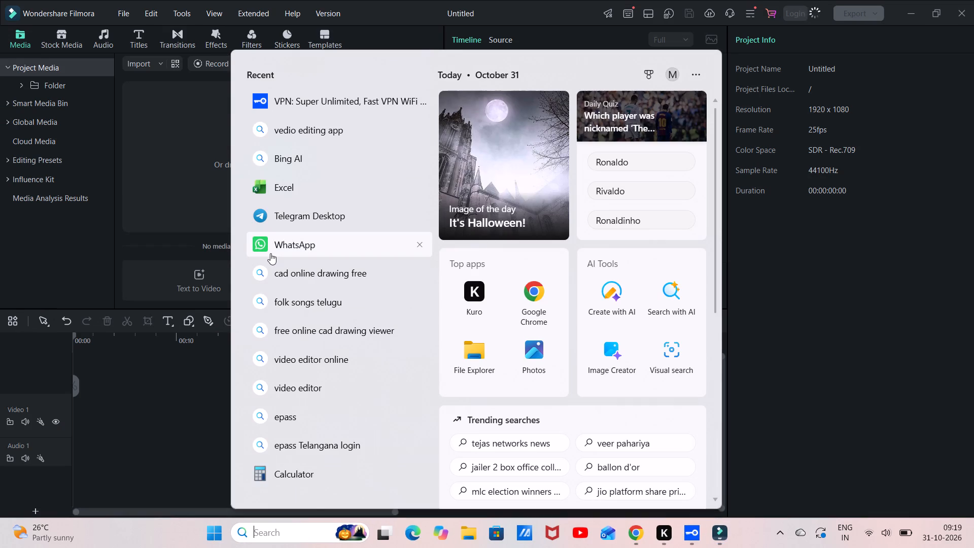
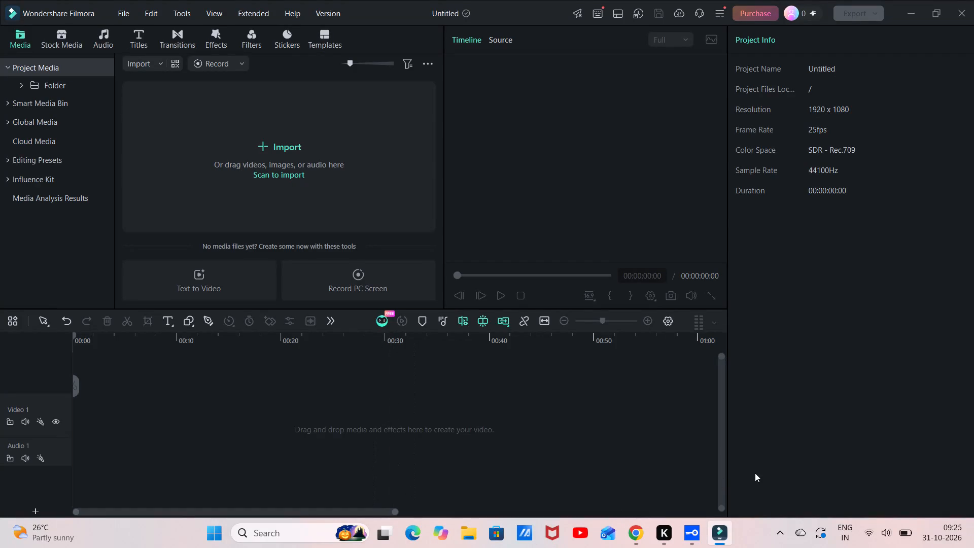
Check the Wi-Fi connection in the Windows quick settings.
click(868, 529)
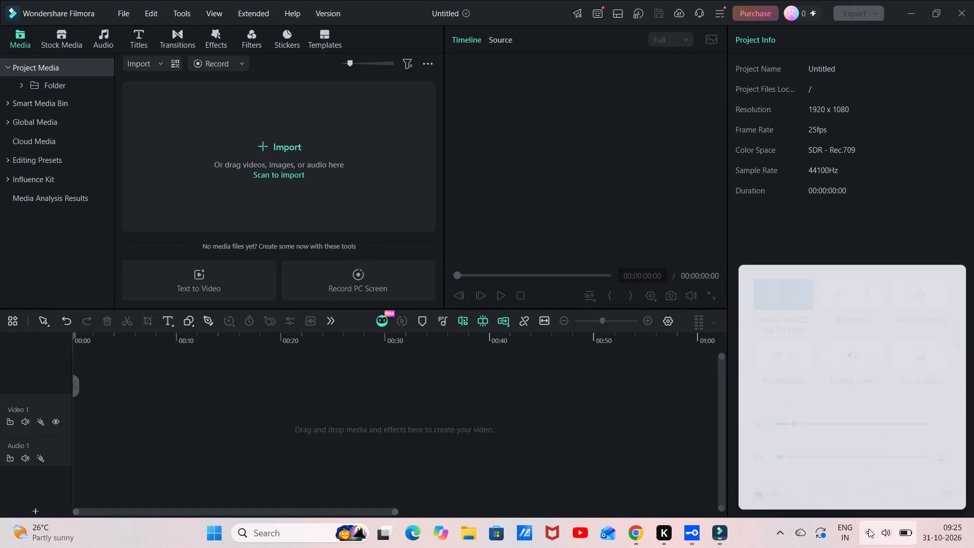
click(679, 443)
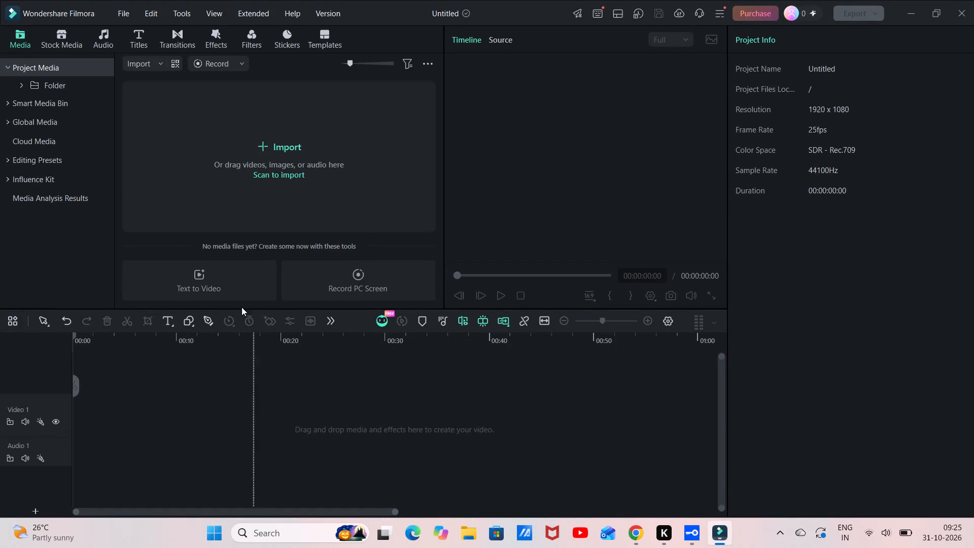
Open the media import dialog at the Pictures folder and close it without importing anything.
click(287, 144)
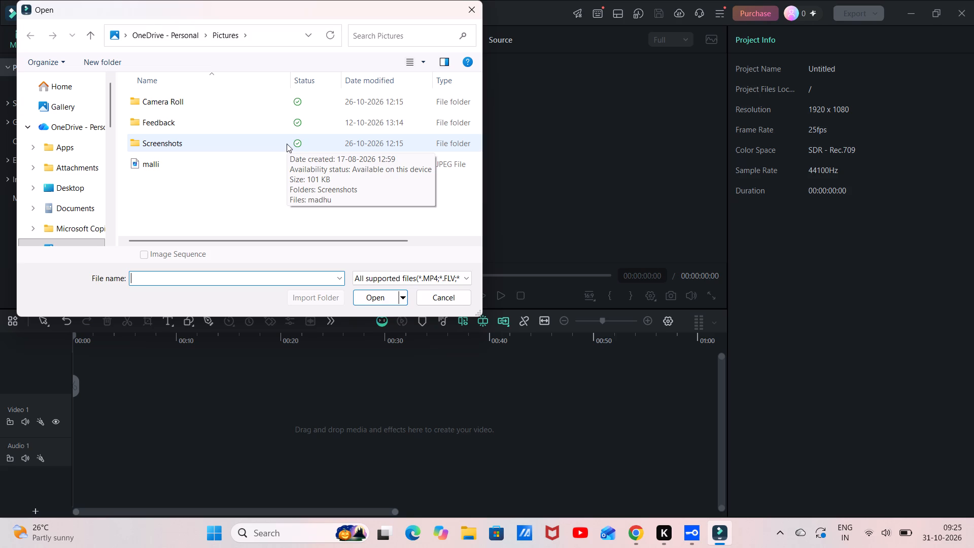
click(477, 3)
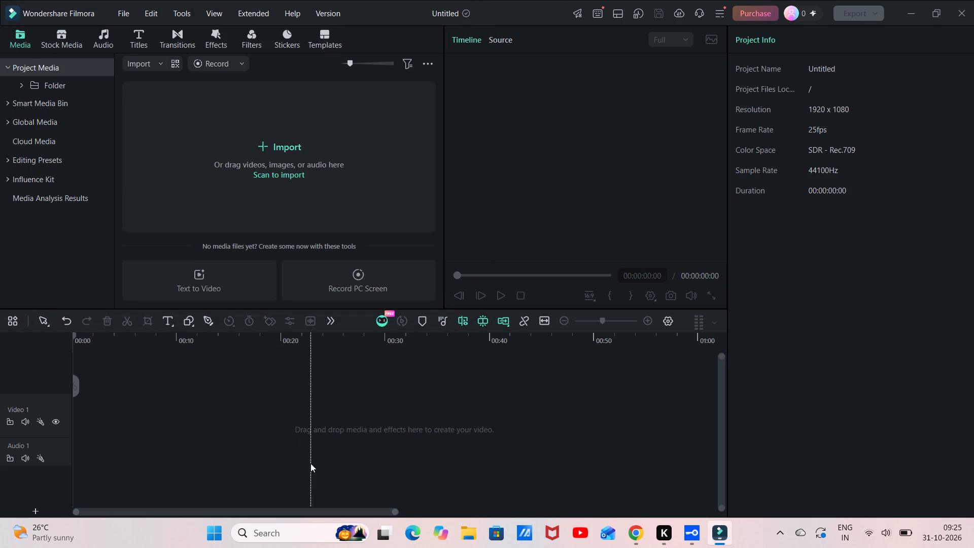
Launch WhatsApp from the recent items in Windows Search.
click(302, 528)
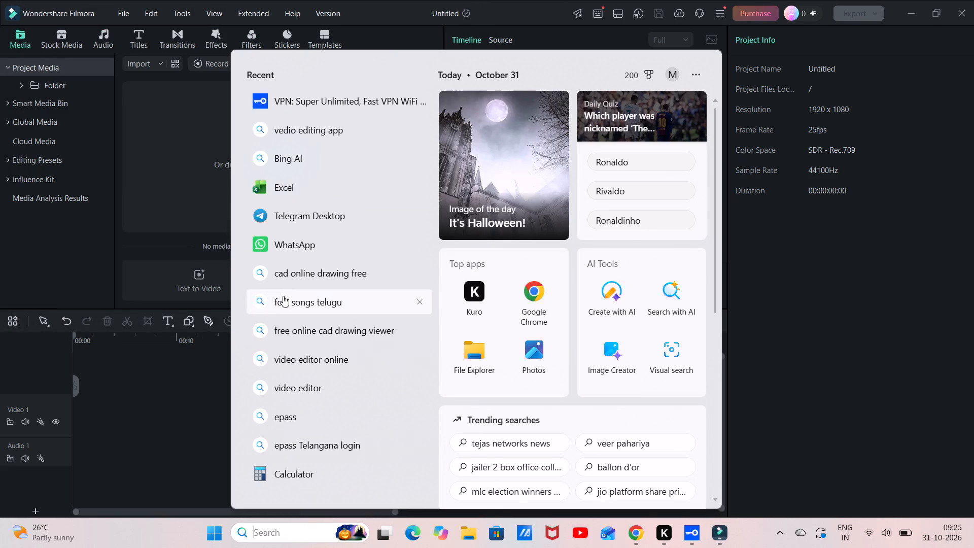
click(302, 247)
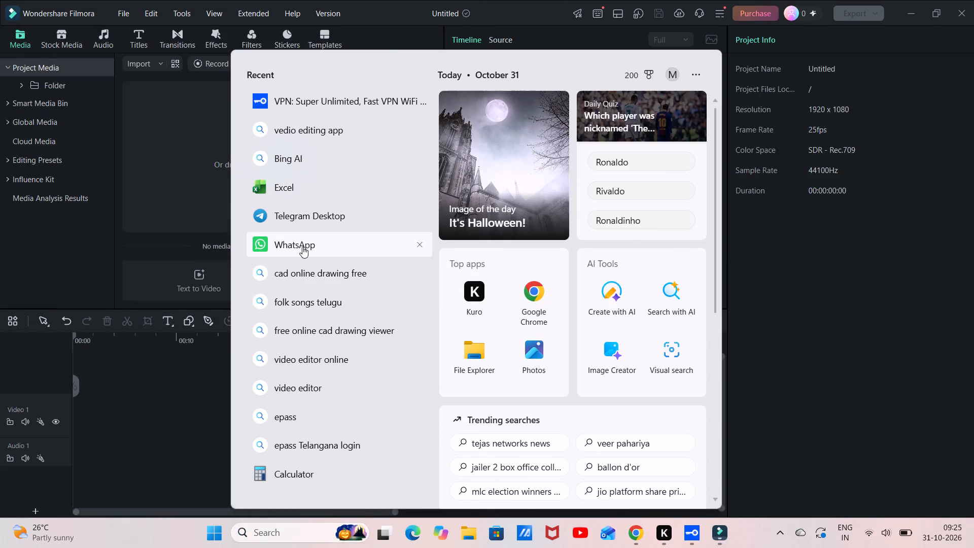
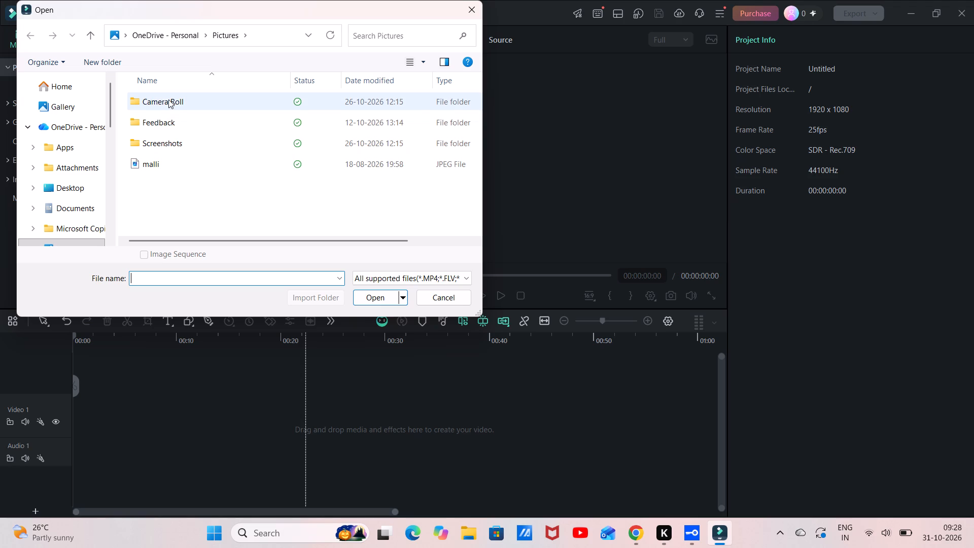
Browse Home, Gallery and the personal OneDrive folder in the media import dialog for usable media, ending in Gallery.
click(61, 84)
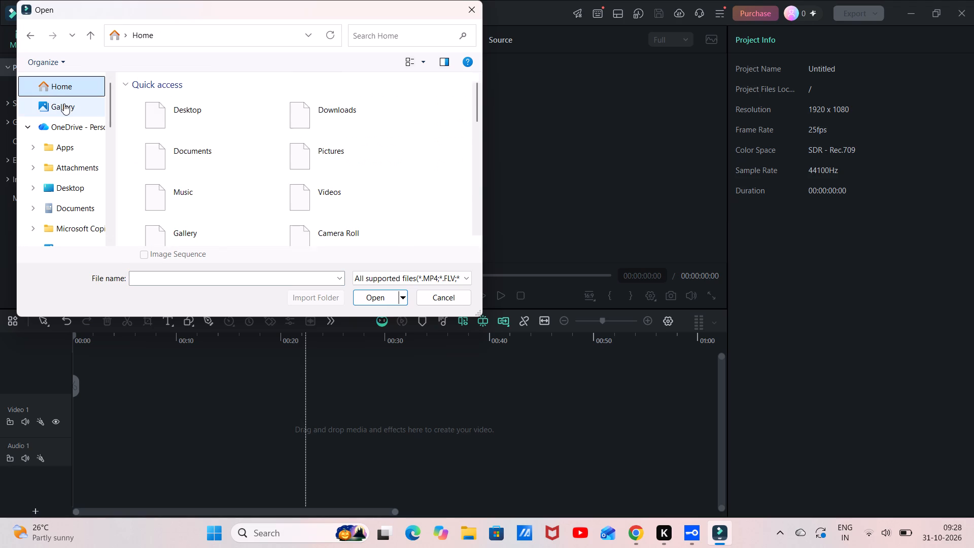
click(64, 104)
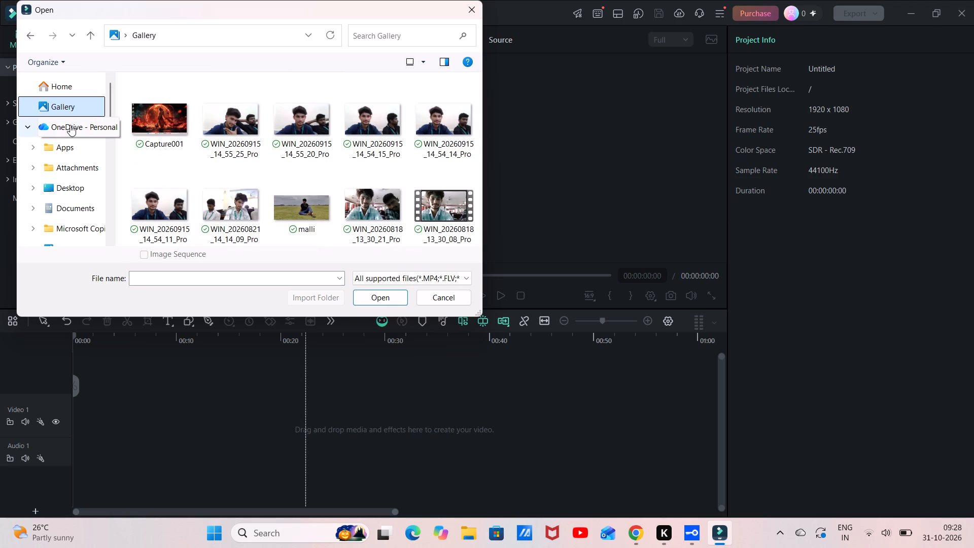
click(70, 125)
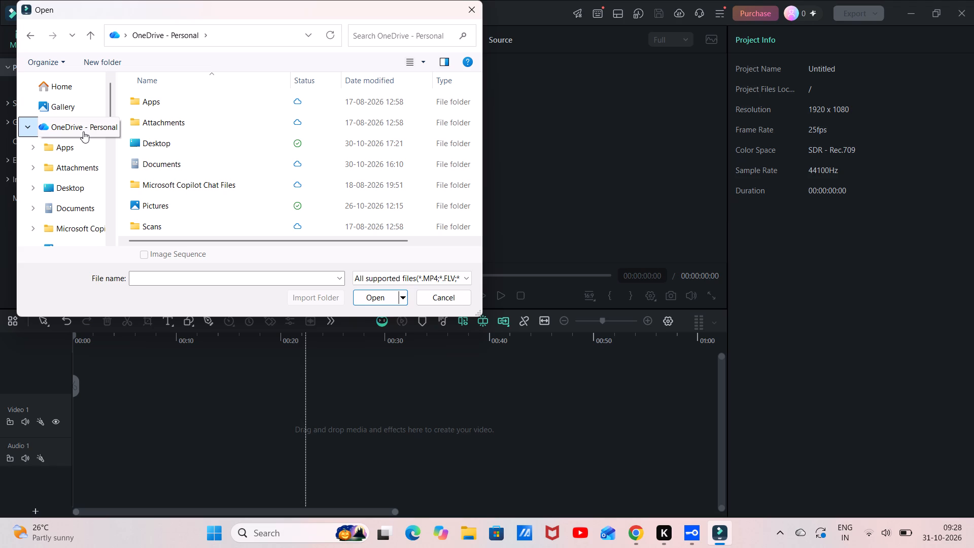
click(83, 126)
click(54, 108)
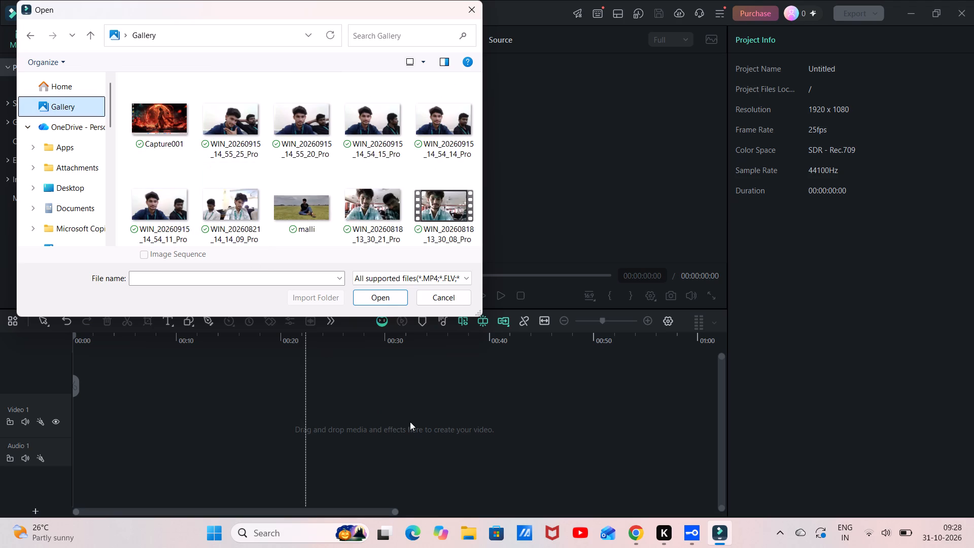
Open Windows Search to reach the recent items.
click(298, 528)
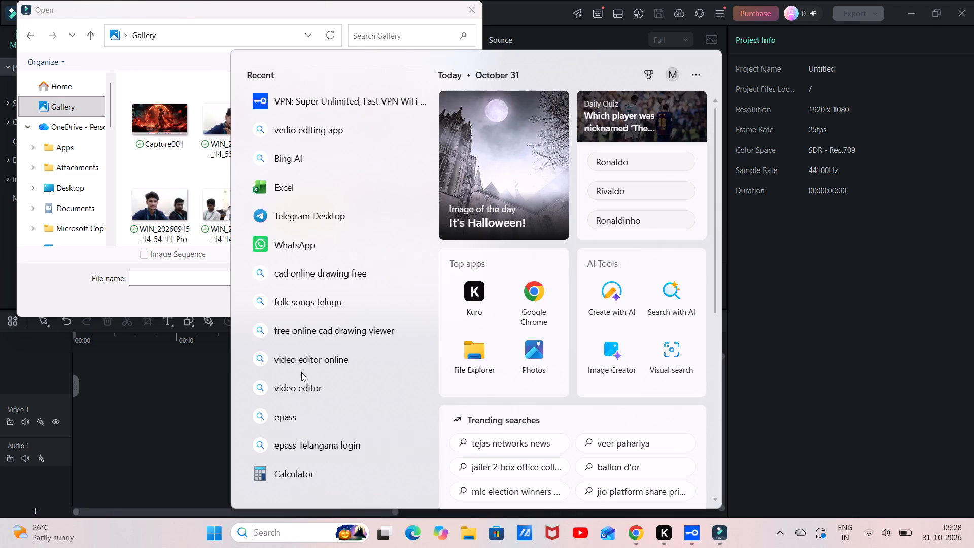
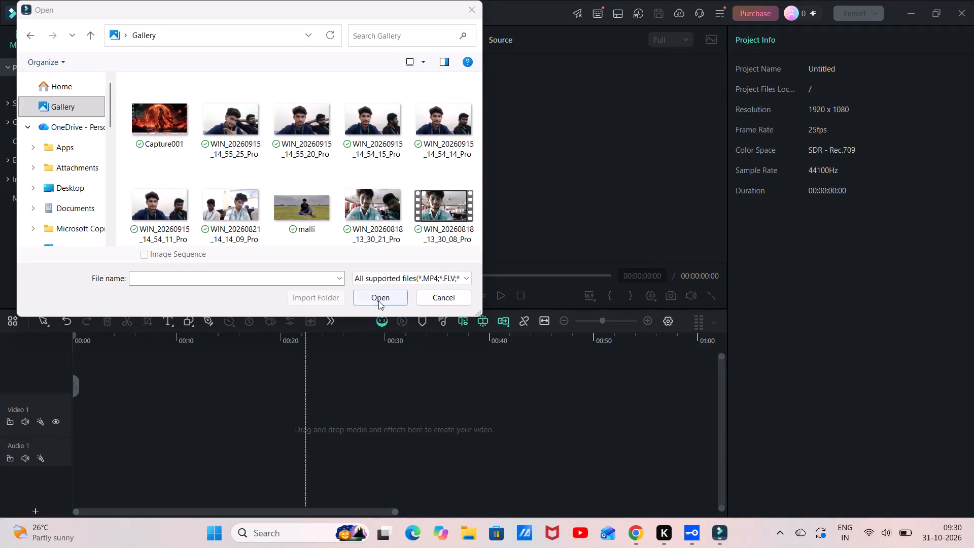
Import the malli image from Gallery and place it on the Video 1 track.
click(319, 217)
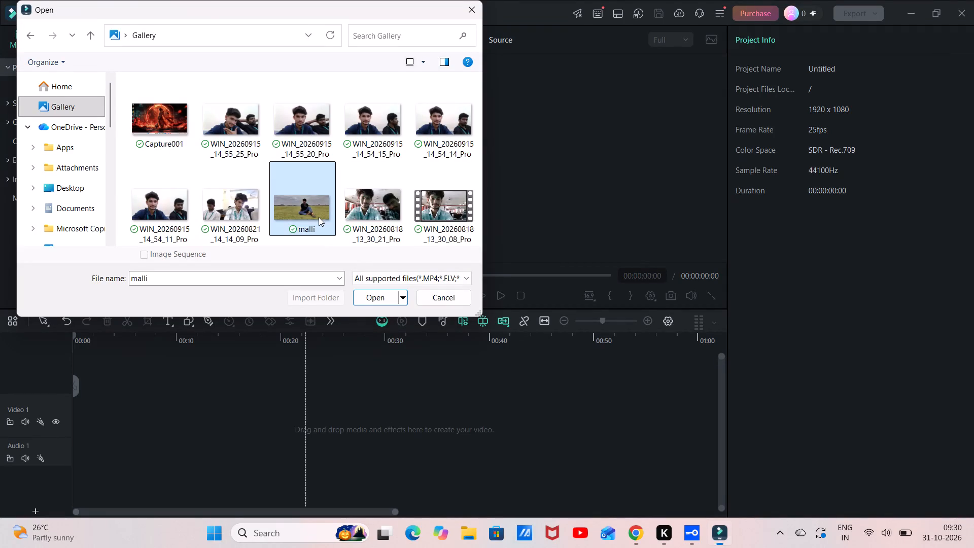
double_click(319, 217)
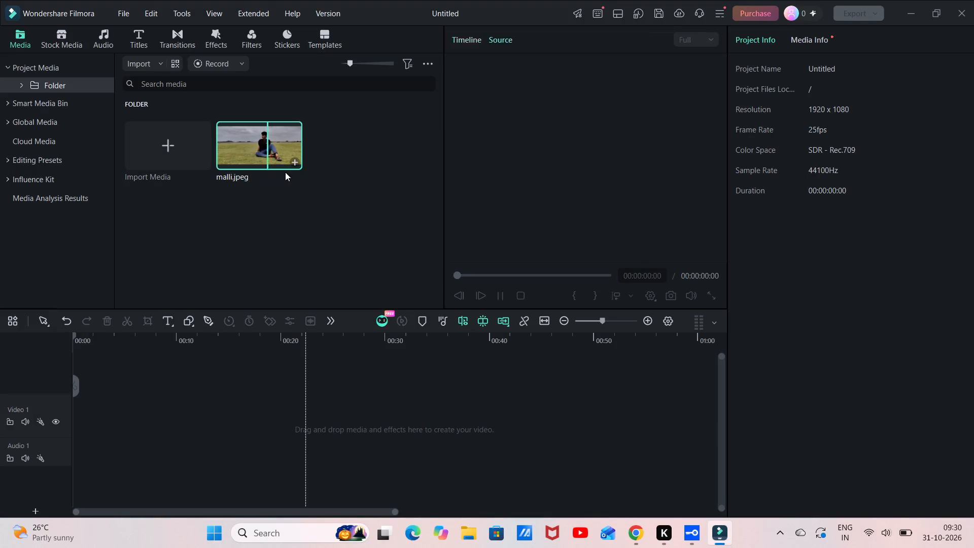
click(294, 163)
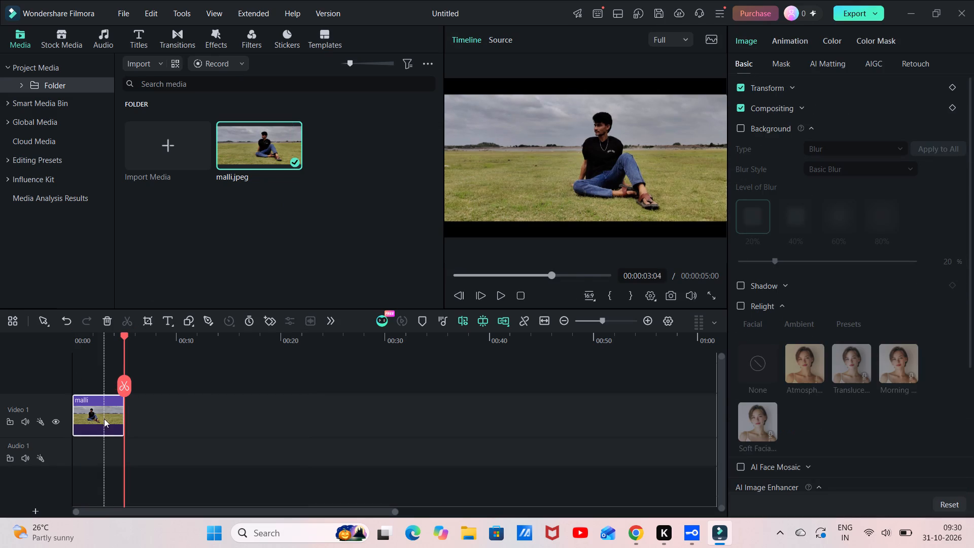
Extend the malli clip on Video 1 to about 31 seconds and return the playhead to the start.
drag(123, 420, 387, 417)
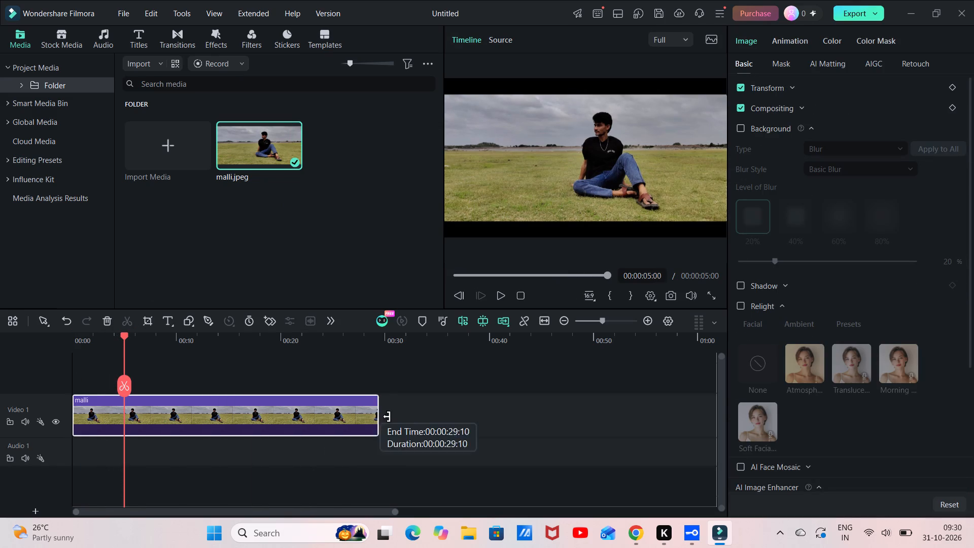
drag(387, 417, 395, 419)
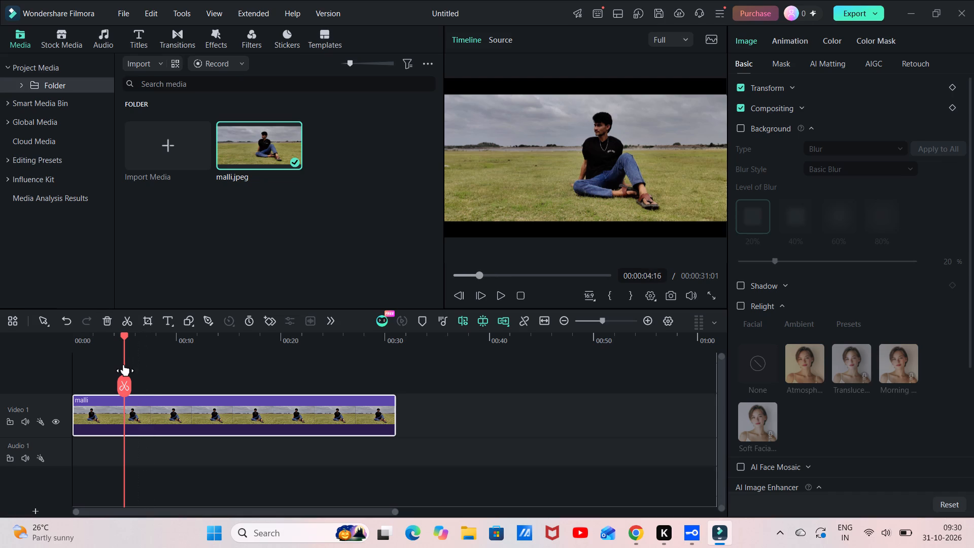
drag(125, 364, 43, 357)
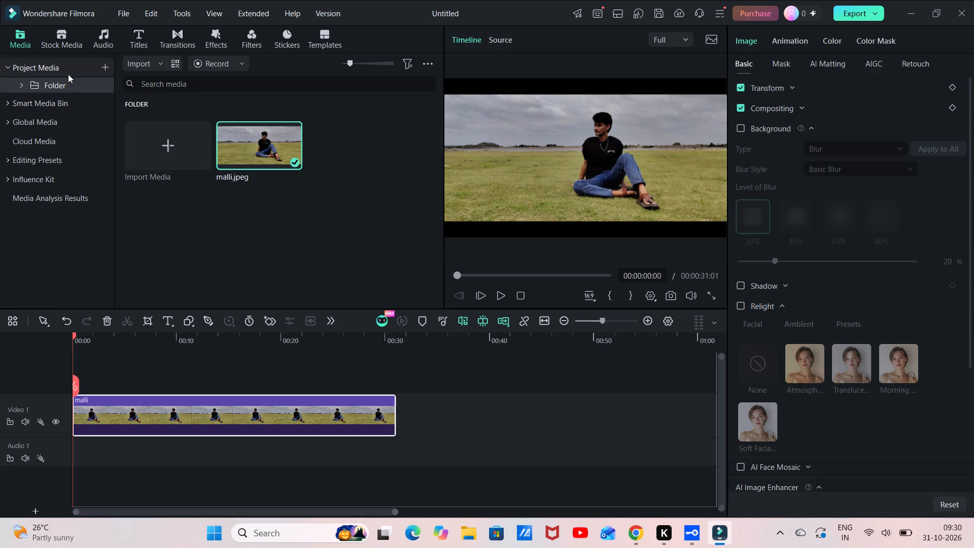
Open the media import dialog and look through Downloads, Documents, Music, Videos and its Captures folder for more media.
click(22, 43)
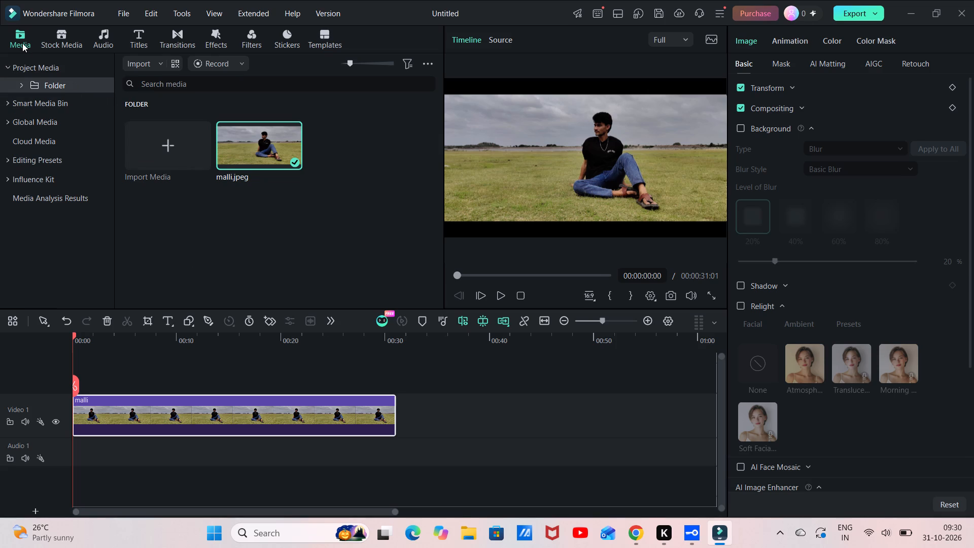
click(22, 43)
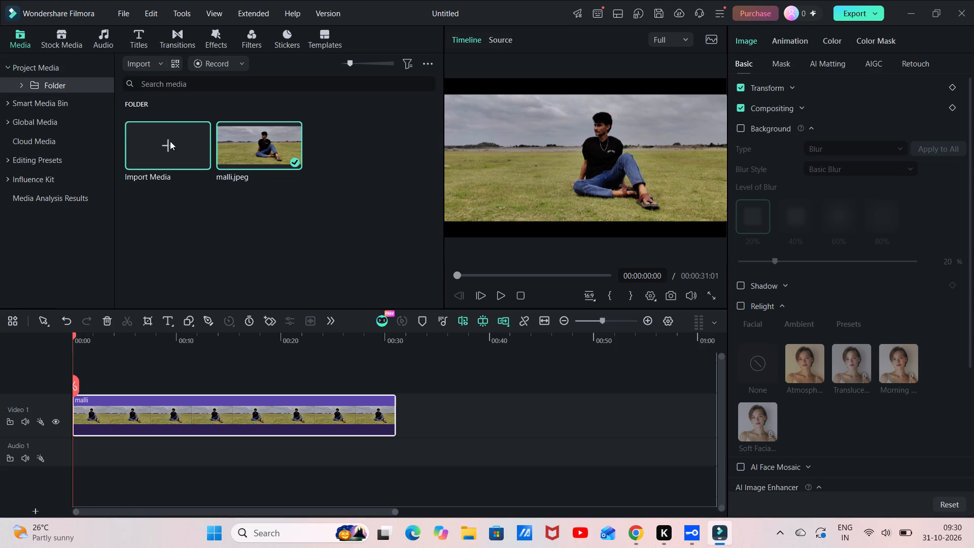
click(164, 149)
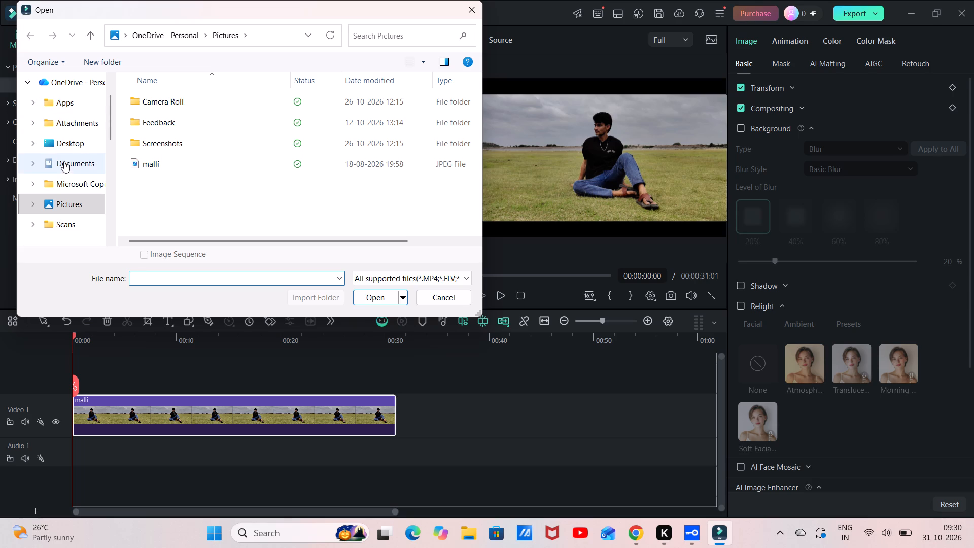
scroll(66, 208, down, 1)
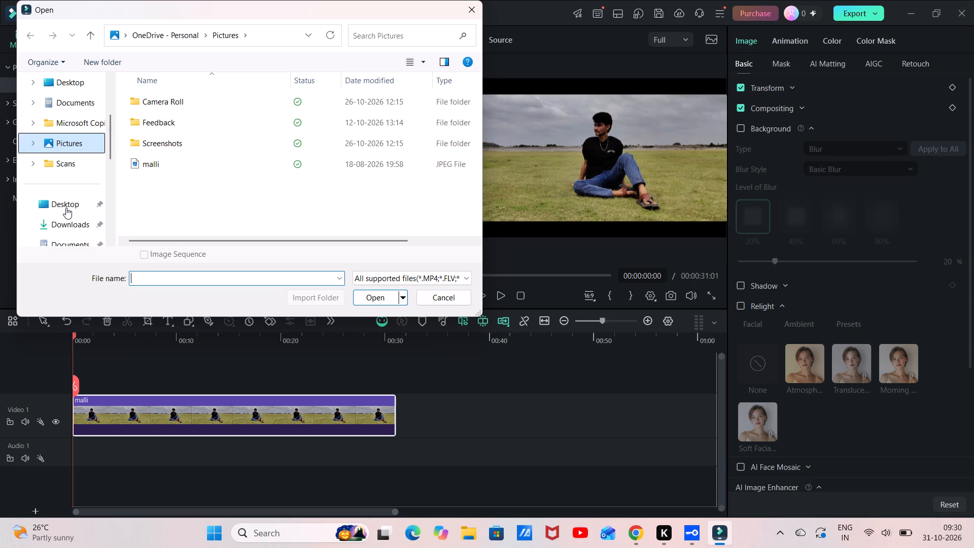
click(66, 225)
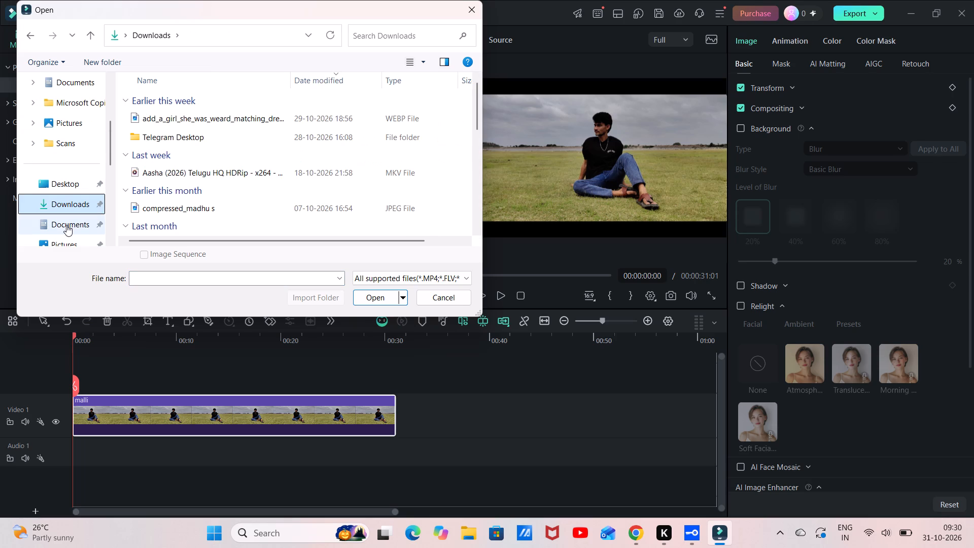
click(70, 227)
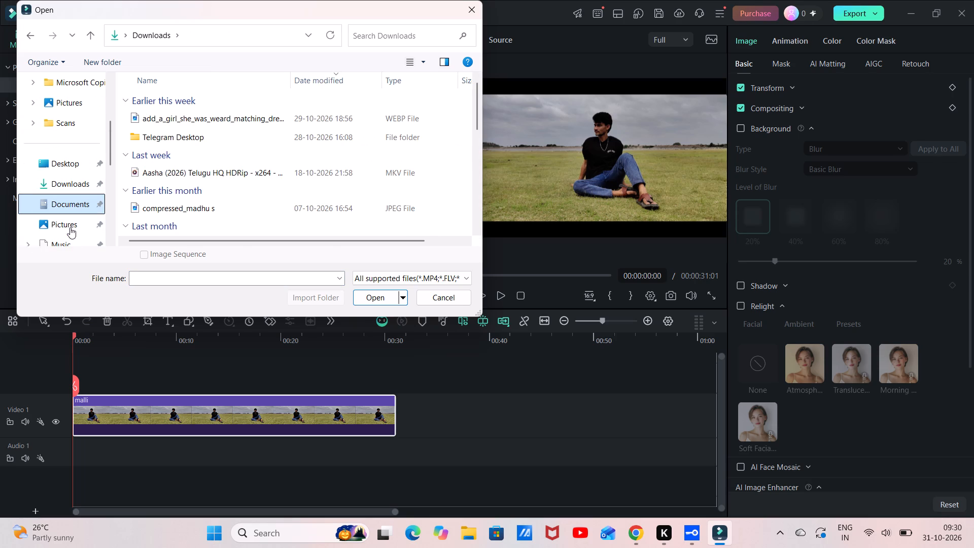
click(62, 225)
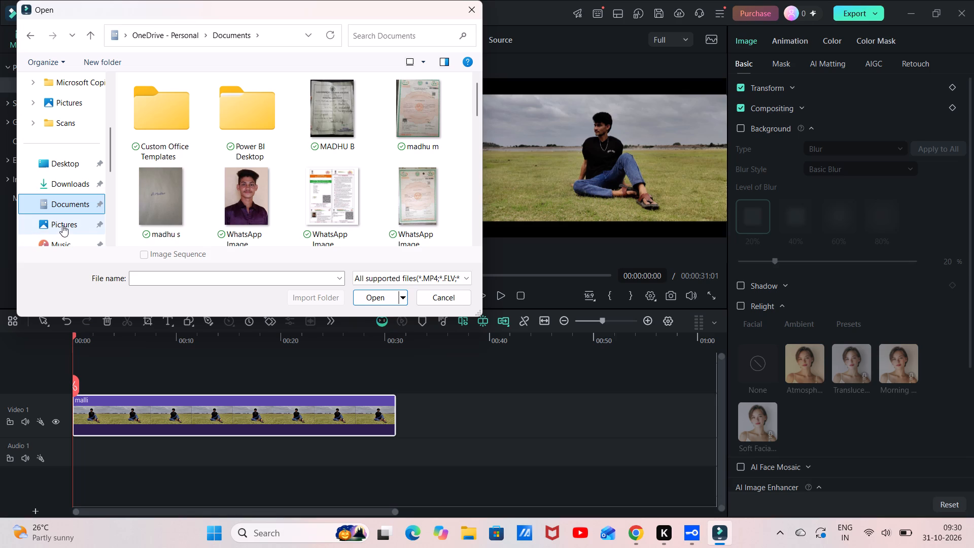
click(62, 223)
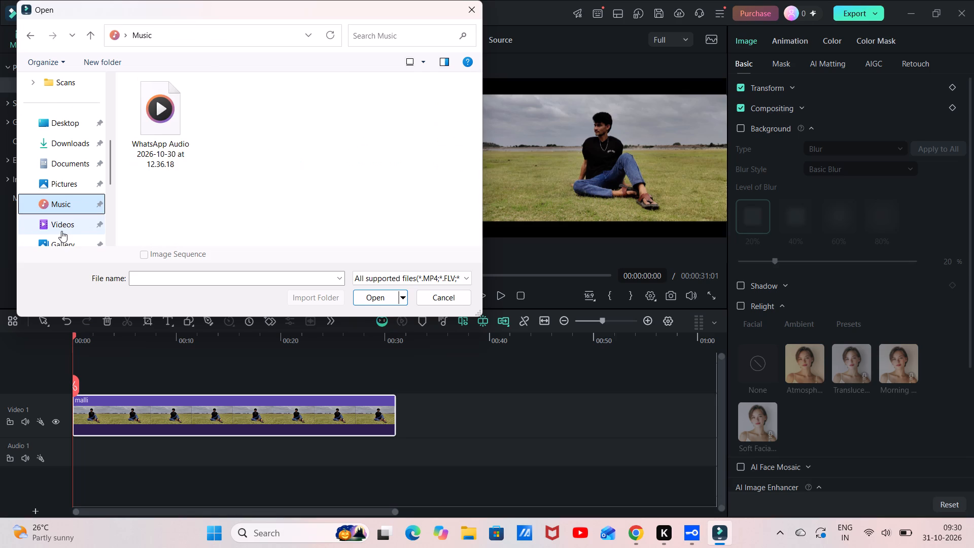
click(61, 231)
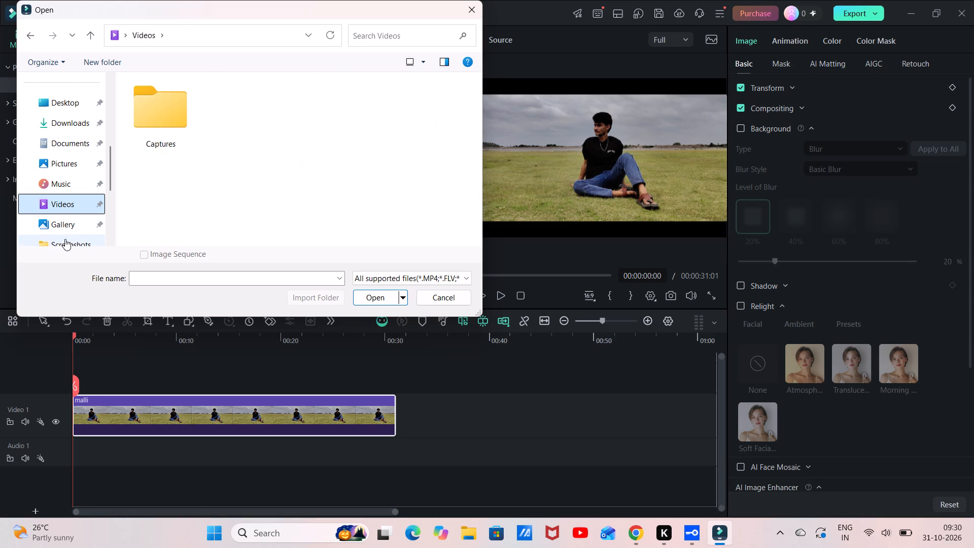
click(165, 101)
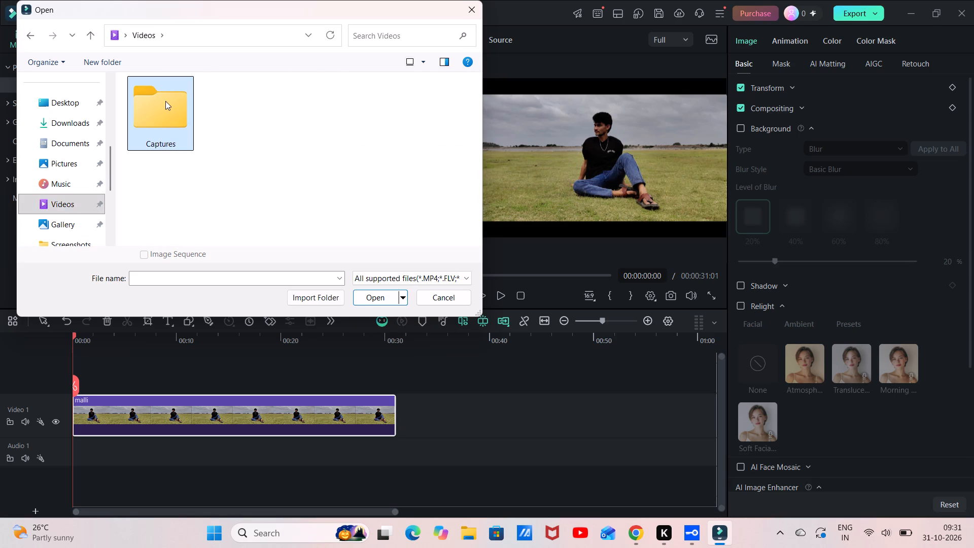
double_click(165, 101)
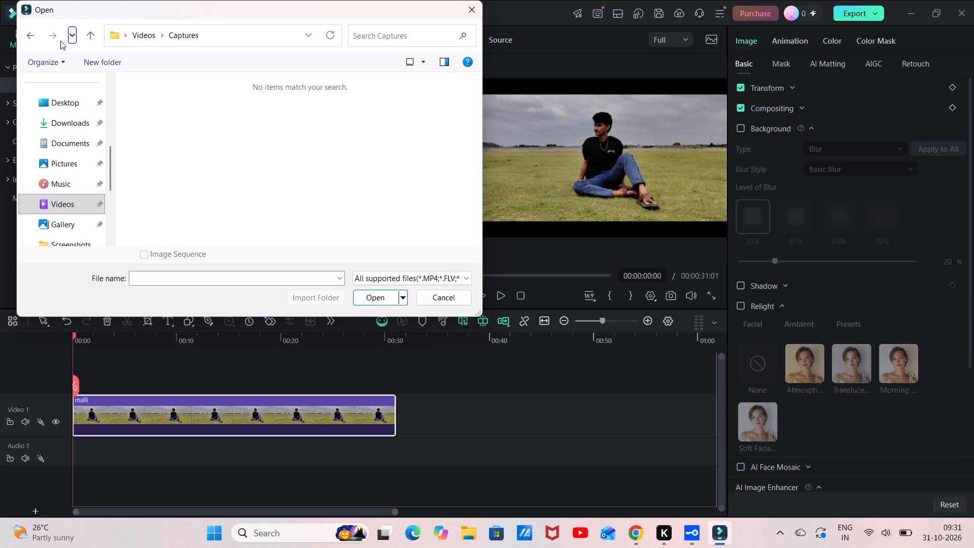
click(31, 35)
click(31, 35)
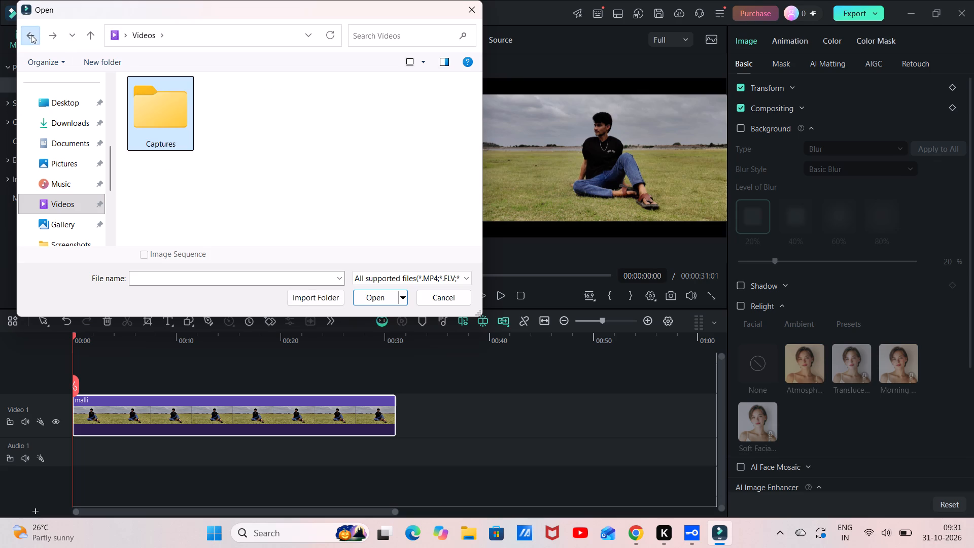
click(31, 35)
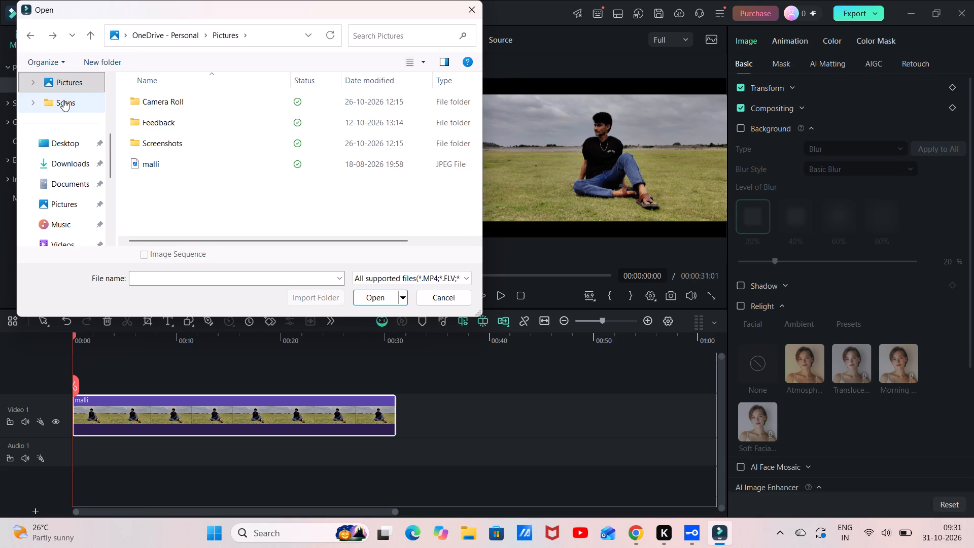
Import the kho kho file from the recent files under Home.
scroll(63, 100, up, 2)
click(63, 87)
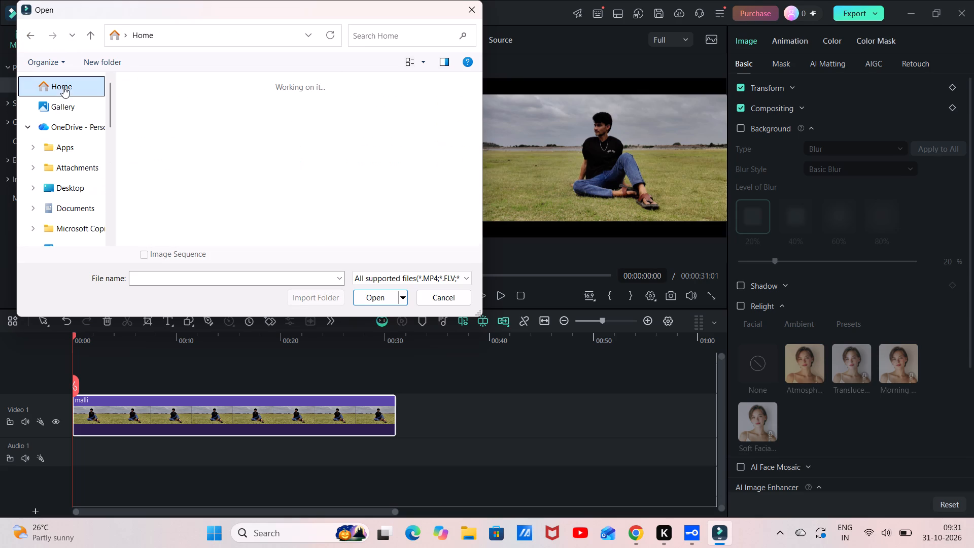
scroll(159, 156, down, 1)
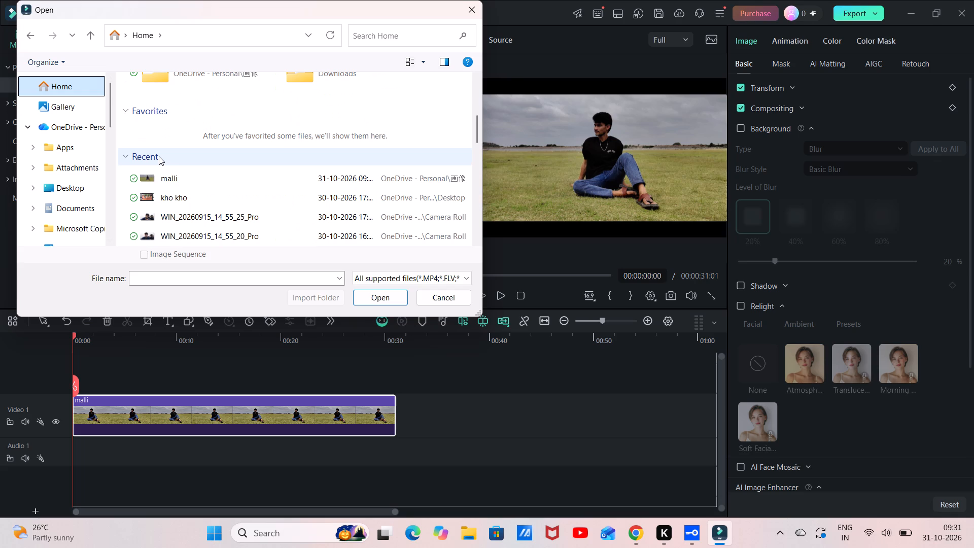
scroll(159, 156, down, 1)
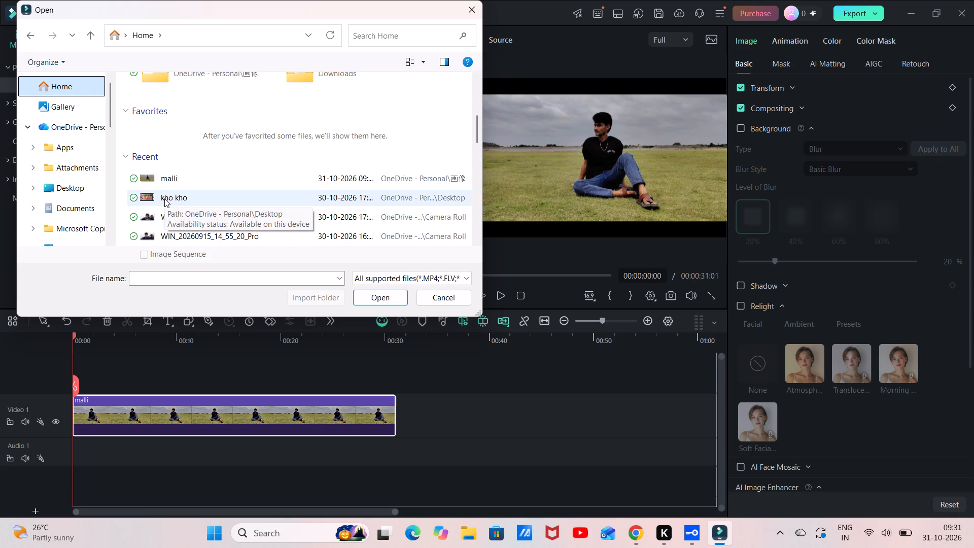
double_click(164, 198)
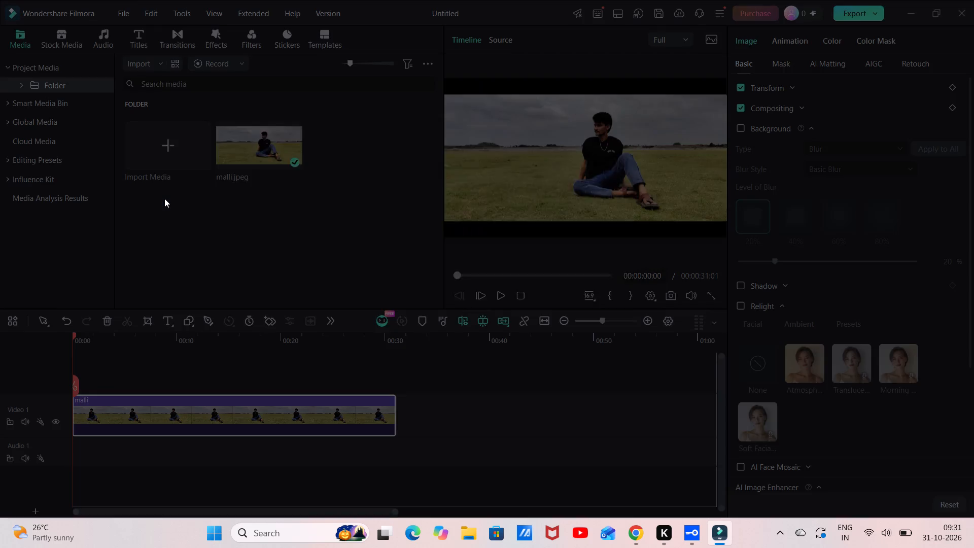
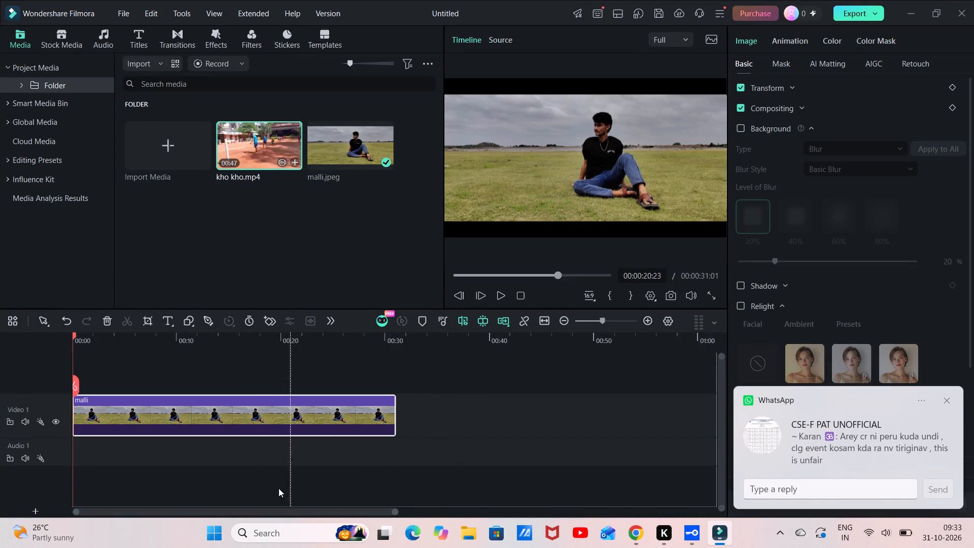
Switch from the video editor to Windows search.
click(280, 528)
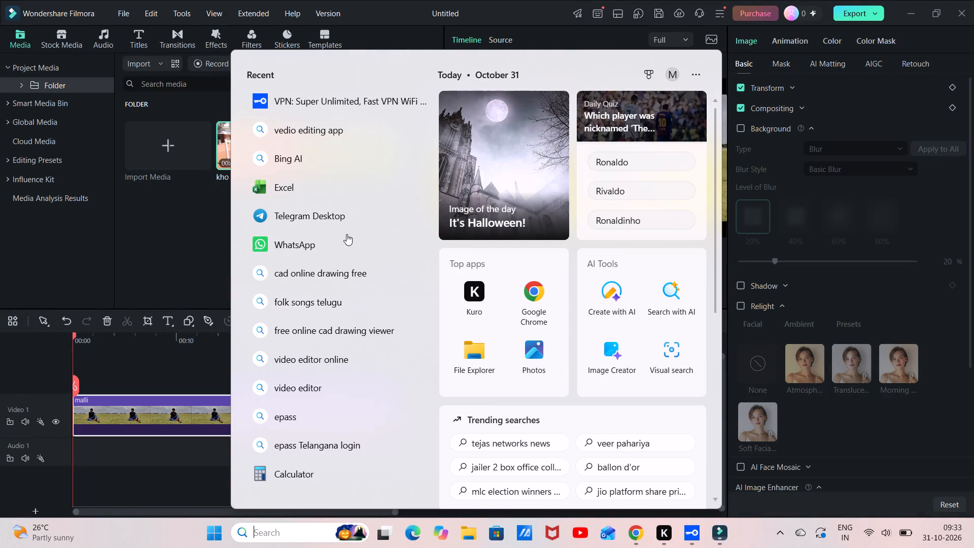
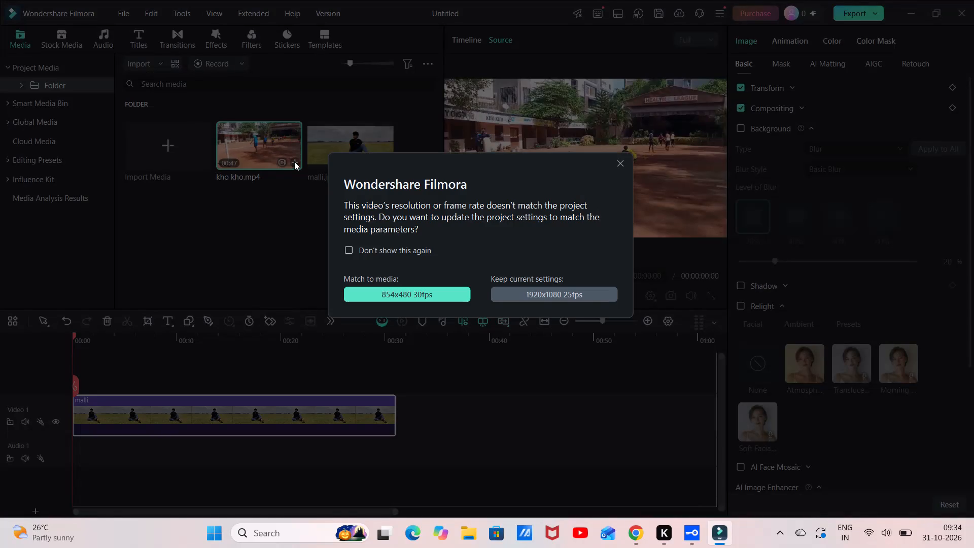
Match the project settings to the kho kho clip's 854x480 30fps, inserting it before malli on Video 1.
click(455, 296)
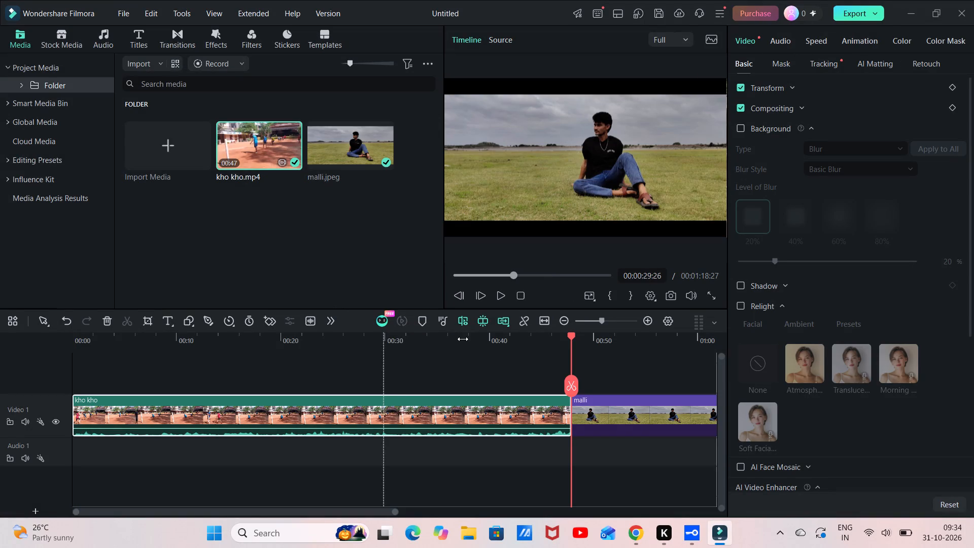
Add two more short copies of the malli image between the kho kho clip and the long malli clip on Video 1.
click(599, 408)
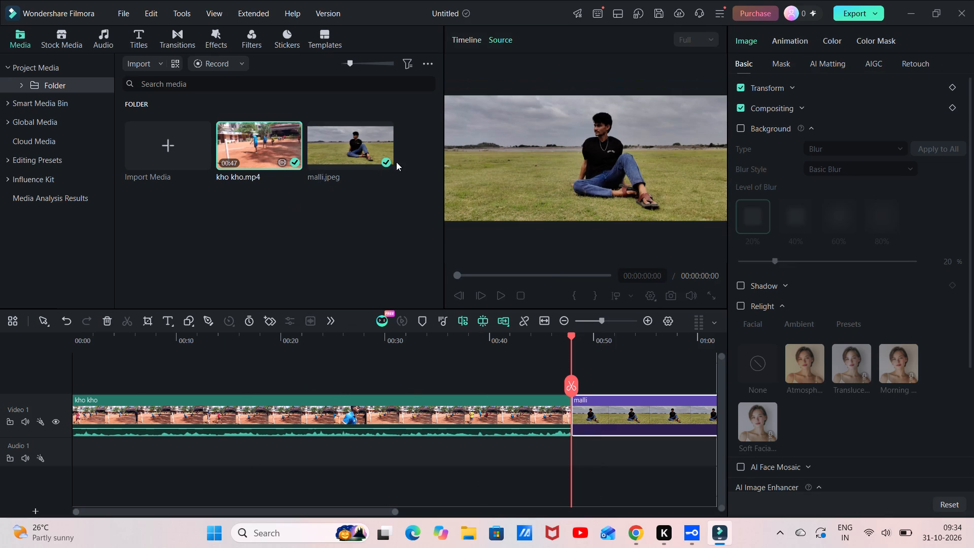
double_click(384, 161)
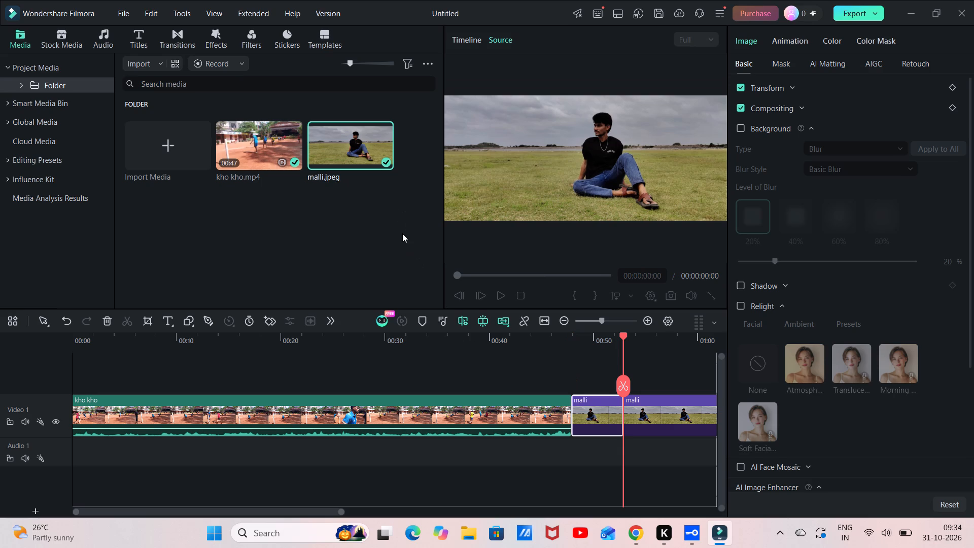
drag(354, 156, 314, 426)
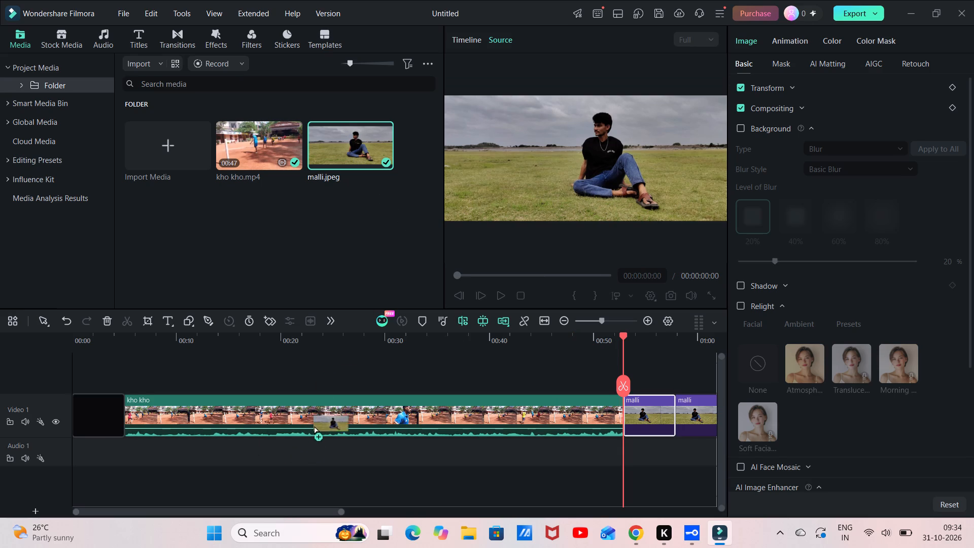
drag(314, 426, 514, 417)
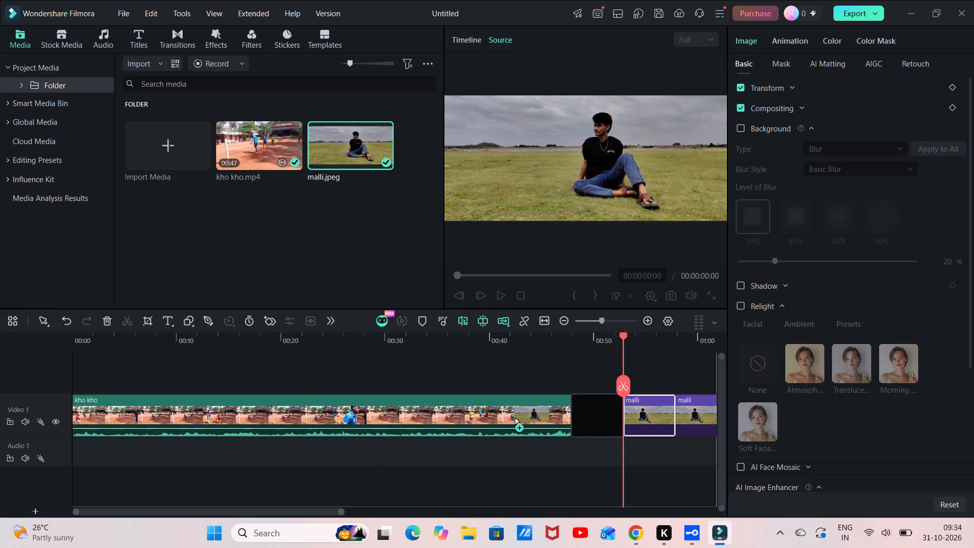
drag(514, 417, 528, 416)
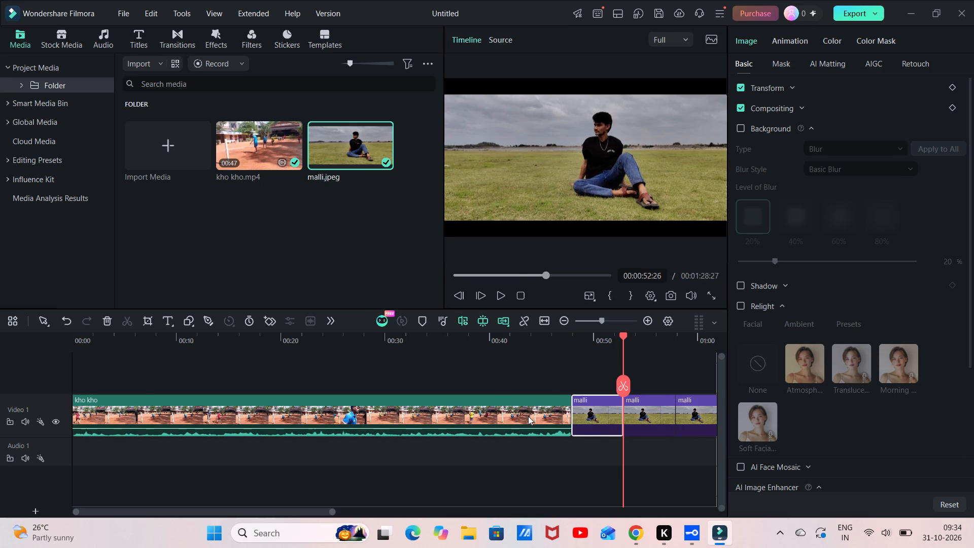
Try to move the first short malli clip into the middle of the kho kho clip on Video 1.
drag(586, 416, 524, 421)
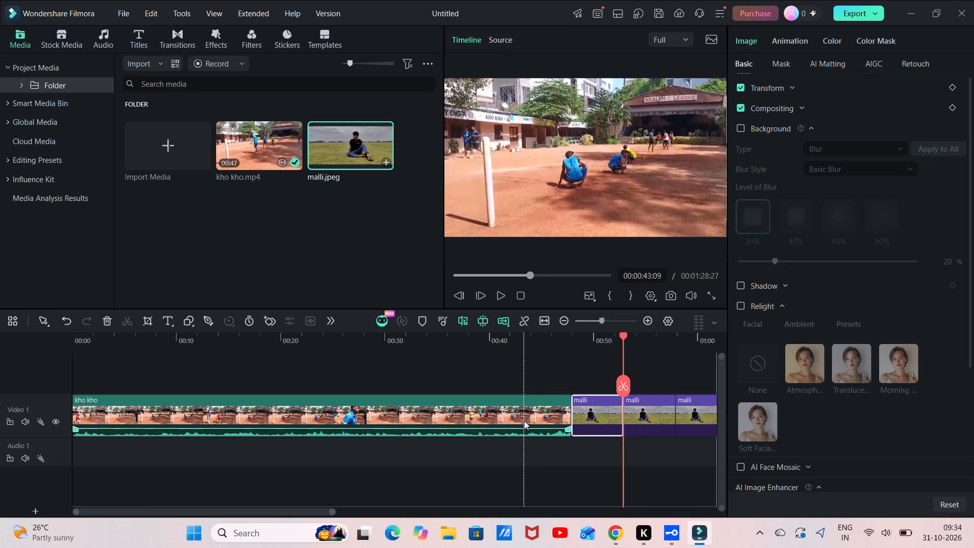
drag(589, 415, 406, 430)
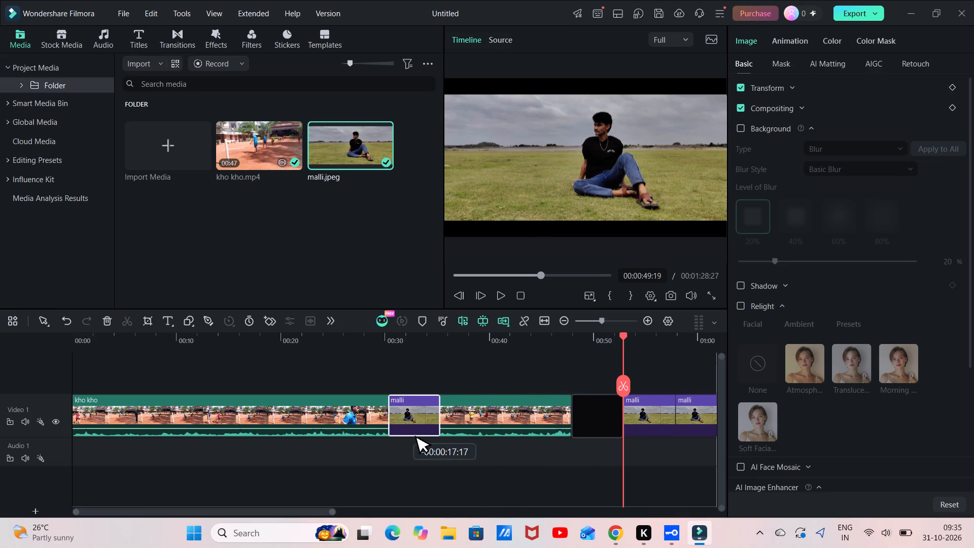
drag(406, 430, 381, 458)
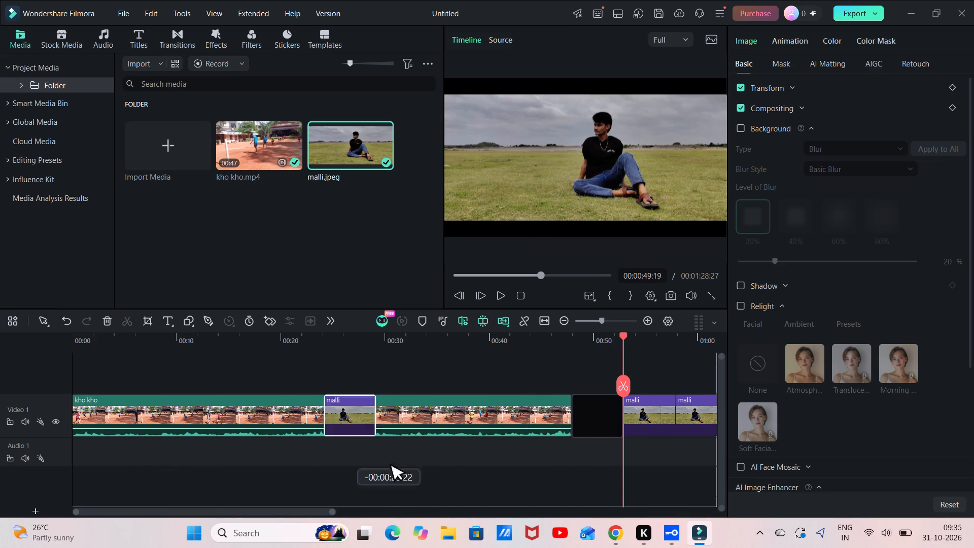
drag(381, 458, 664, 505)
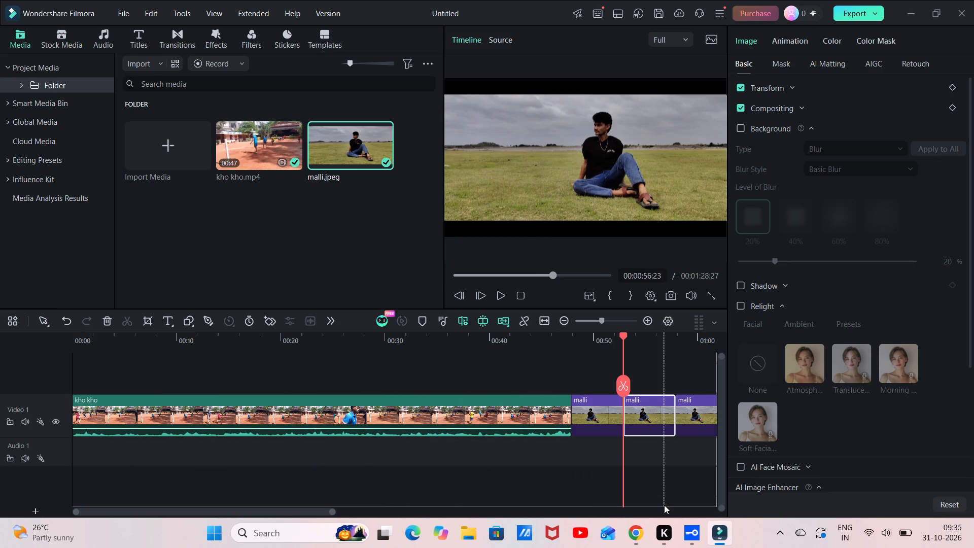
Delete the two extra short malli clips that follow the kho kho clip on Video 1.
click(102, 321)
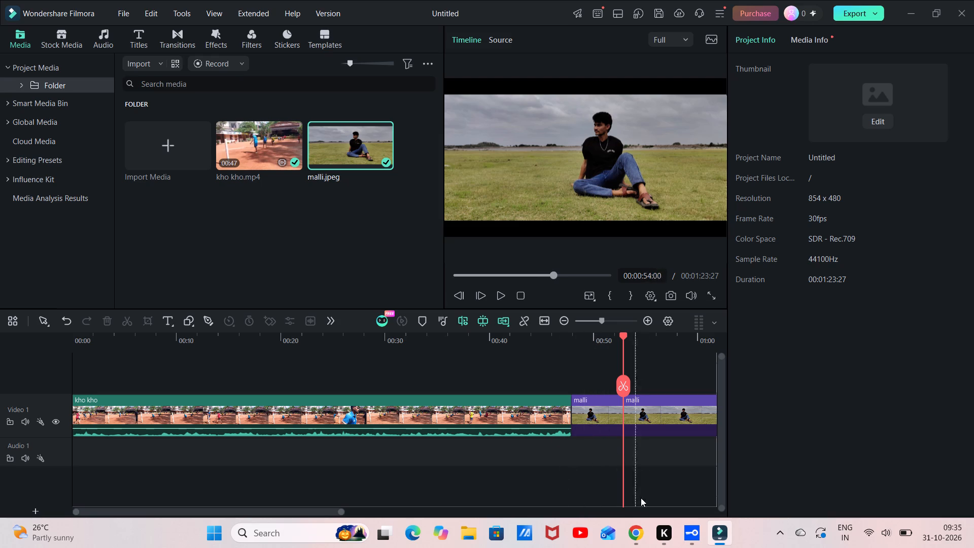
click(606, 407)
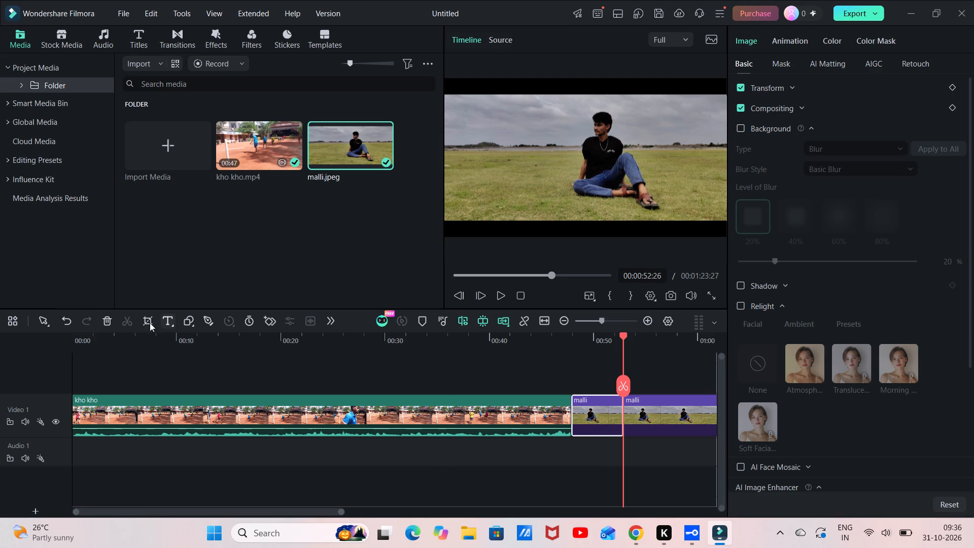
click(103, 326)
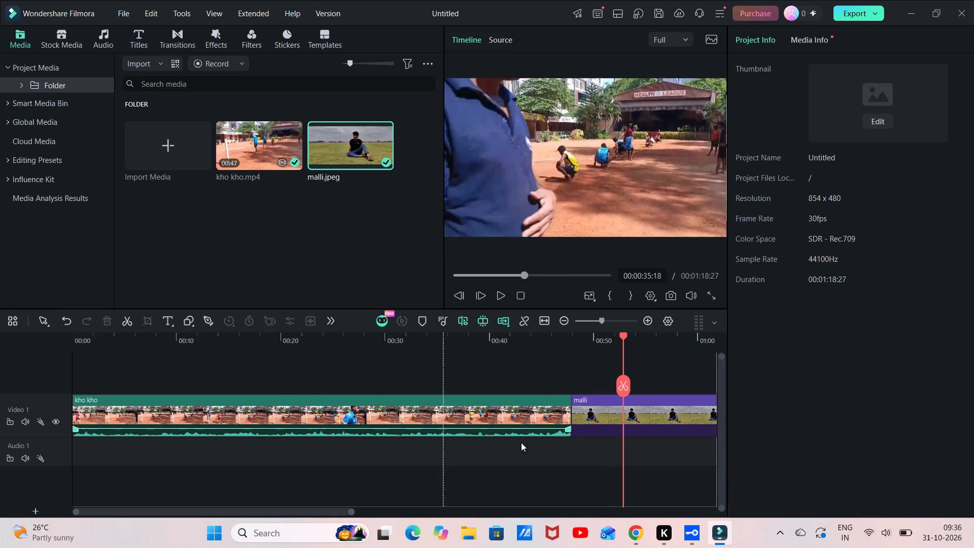
Select the long malli clip that follows the kho kho clip on Video 1.
click(624, 413)
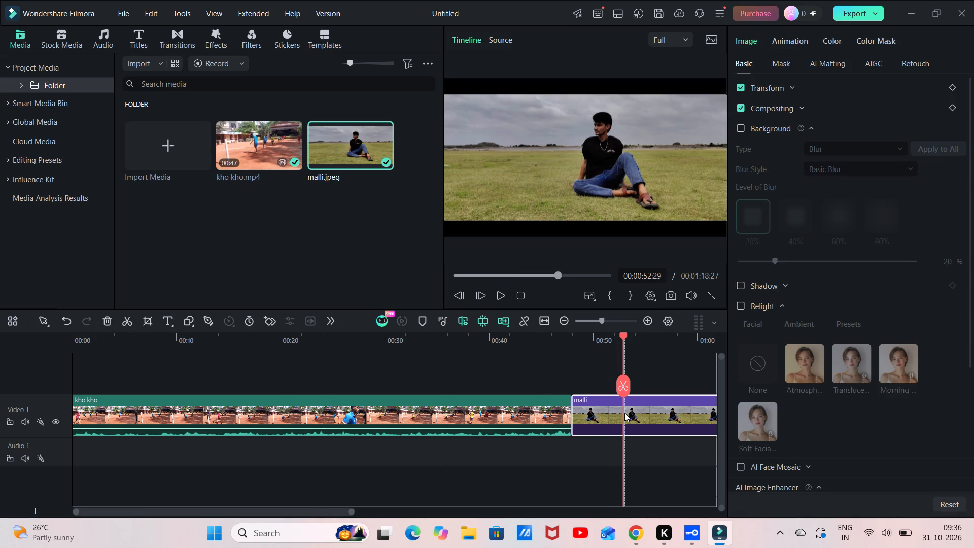
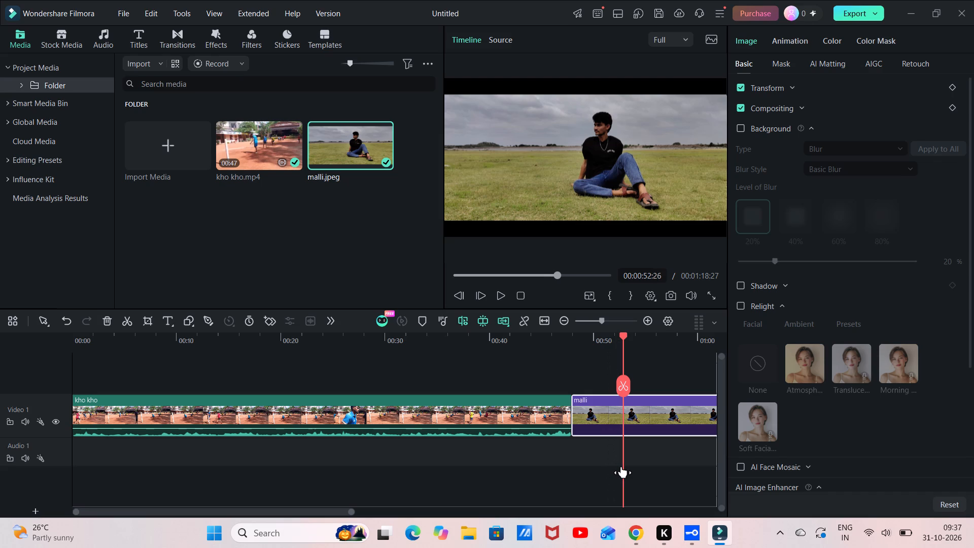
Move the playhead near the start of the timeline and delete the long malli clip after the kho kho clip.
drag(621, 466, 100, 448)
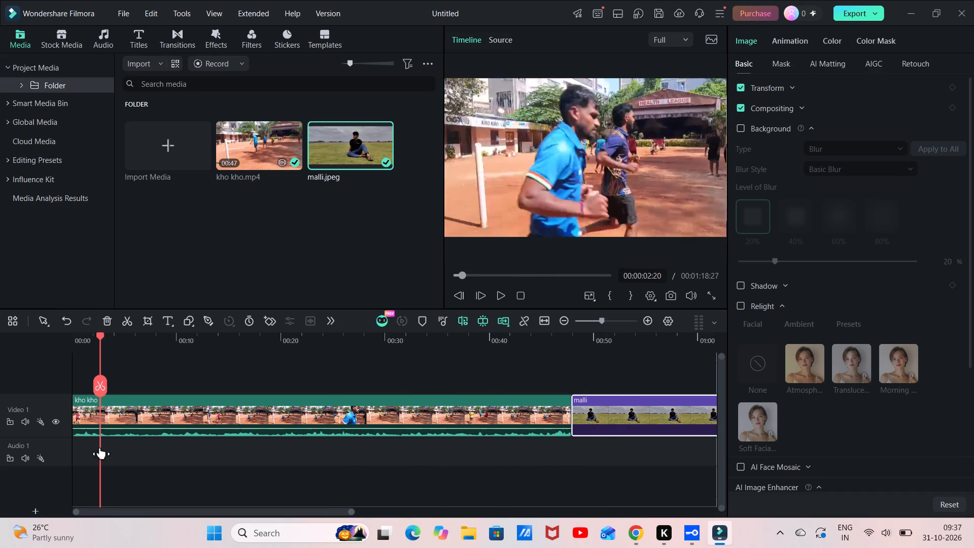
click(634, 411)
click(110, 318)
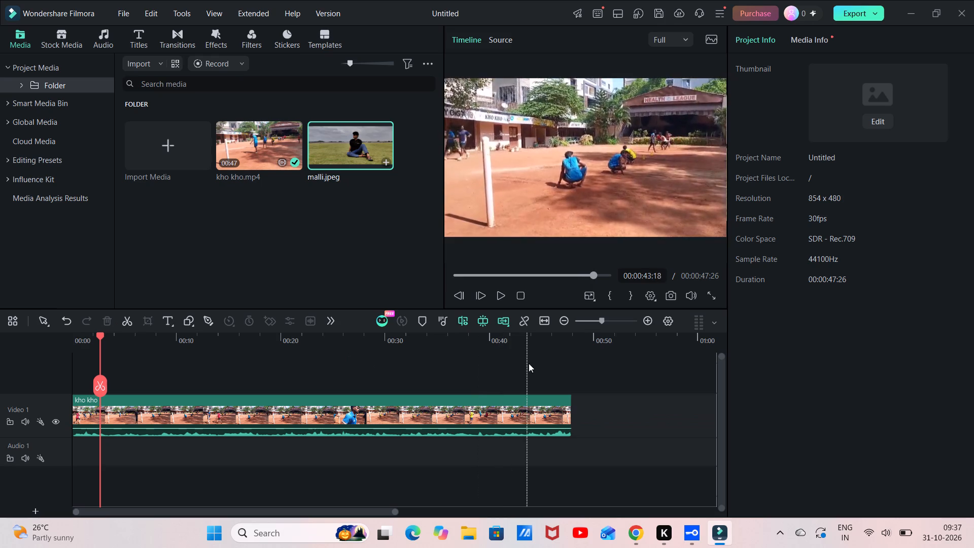
Play the timeline from near the start and lower the preview's playback volume to below 17.
click(500, 296)
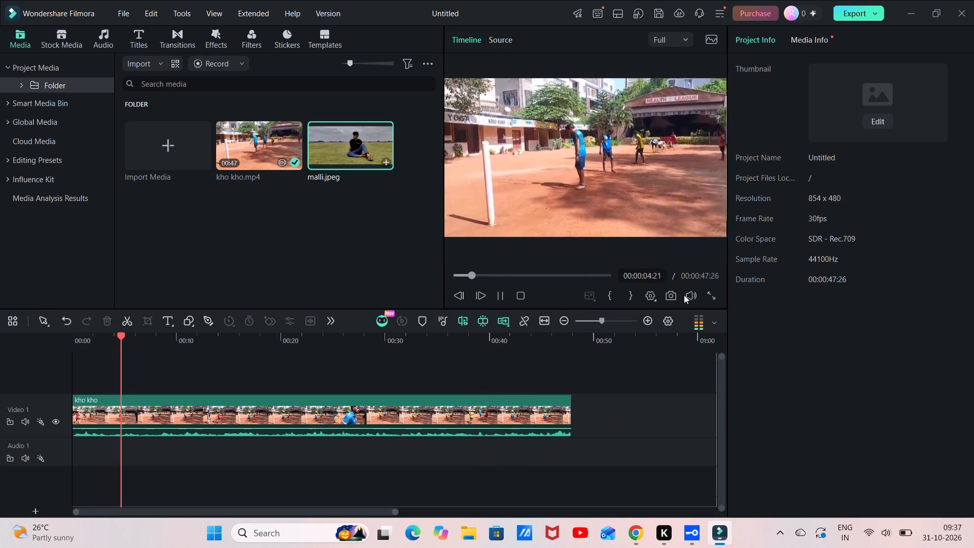
click(691, 257)
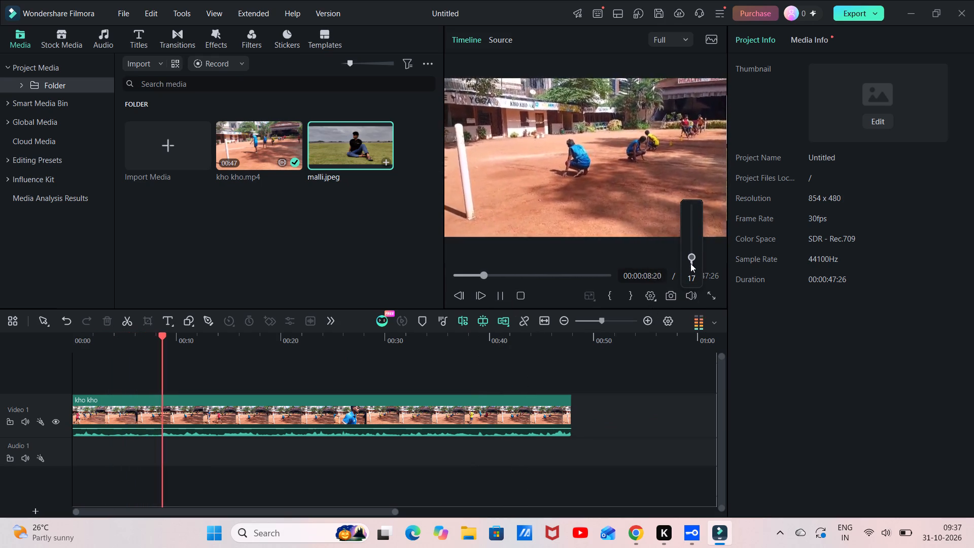
click(690, 263)
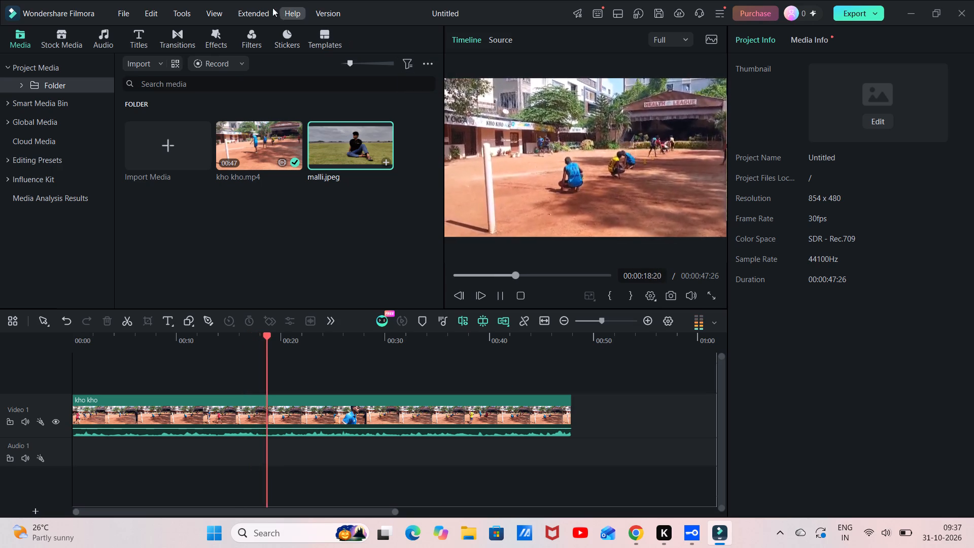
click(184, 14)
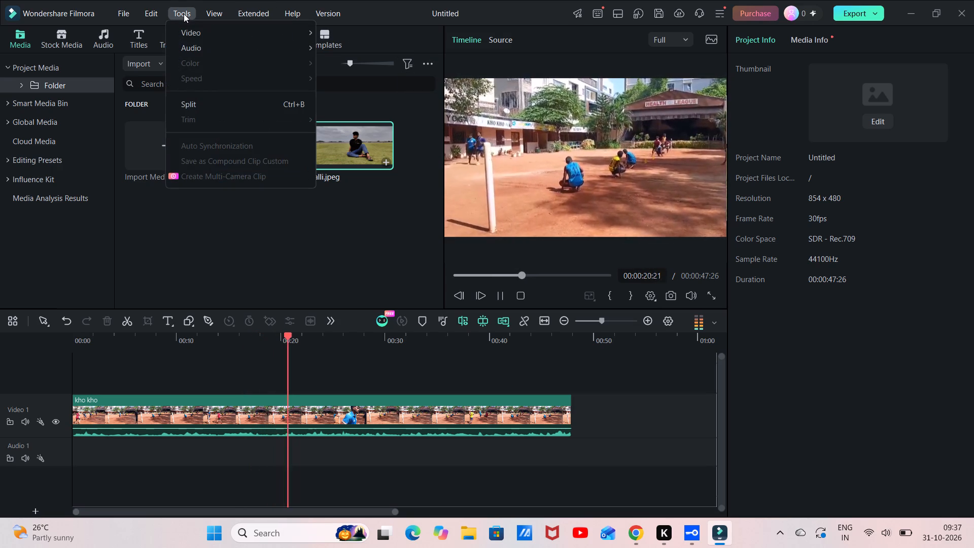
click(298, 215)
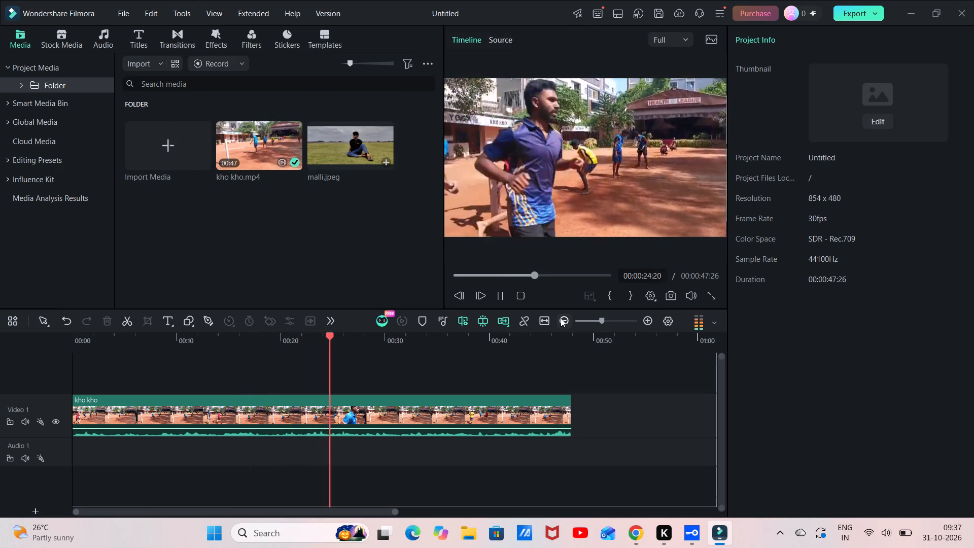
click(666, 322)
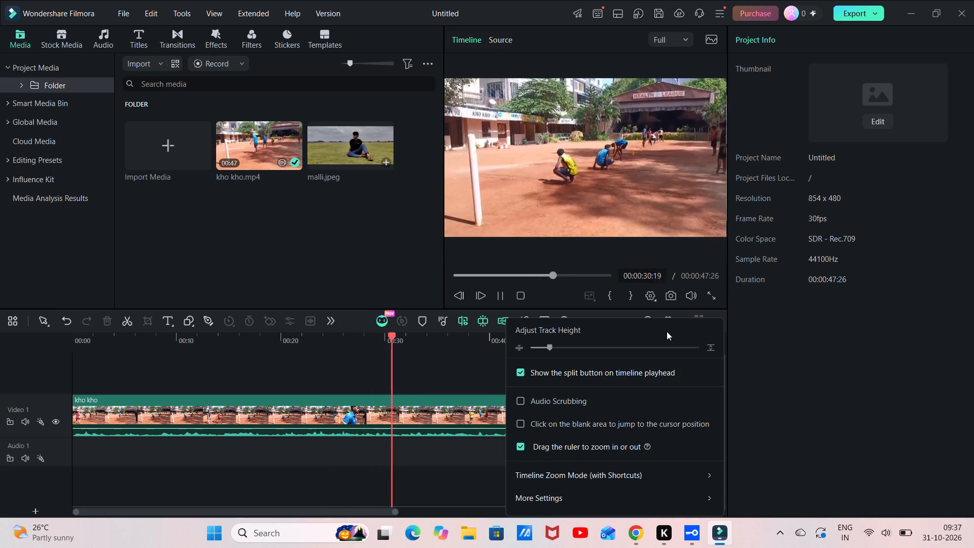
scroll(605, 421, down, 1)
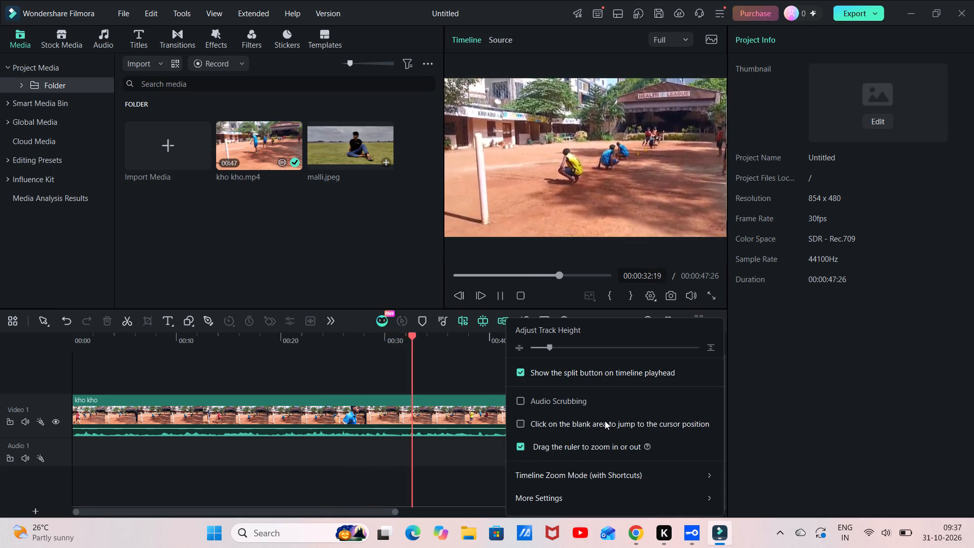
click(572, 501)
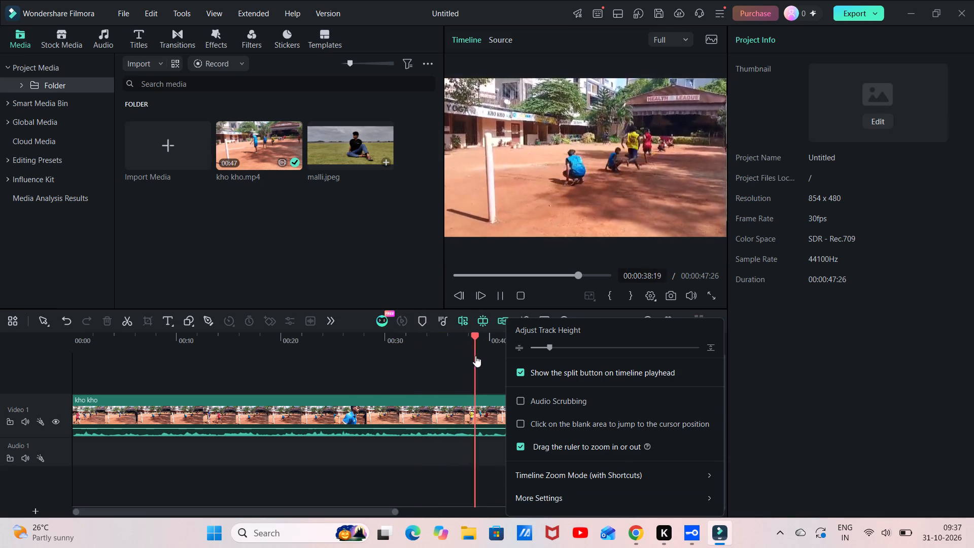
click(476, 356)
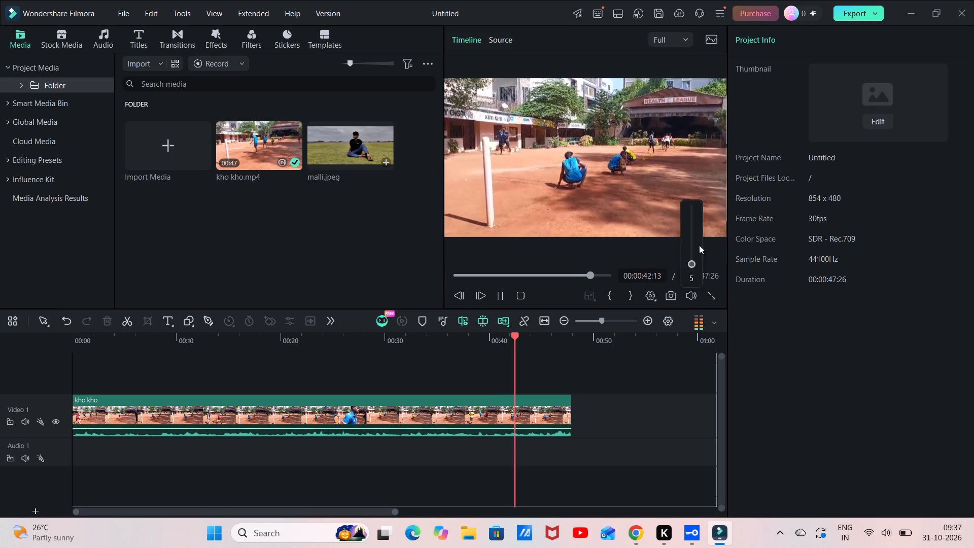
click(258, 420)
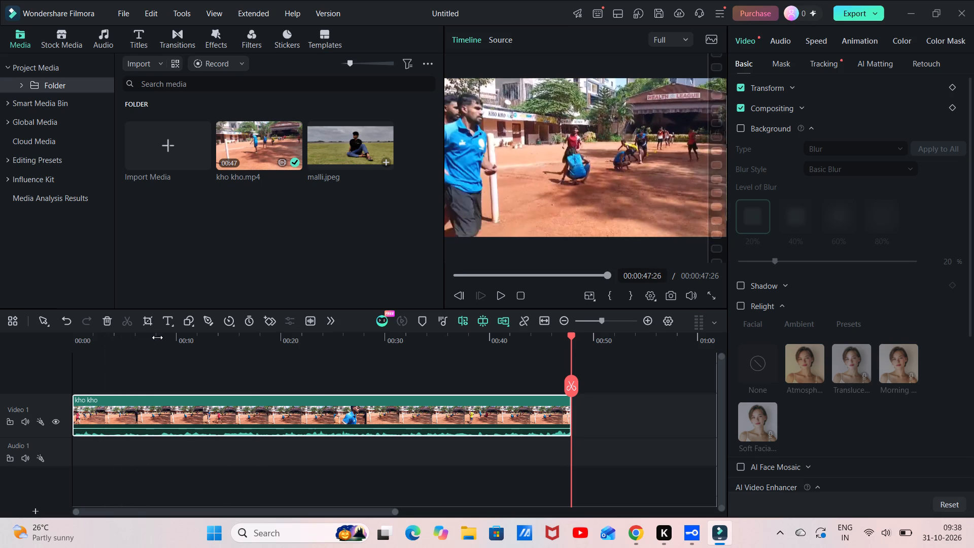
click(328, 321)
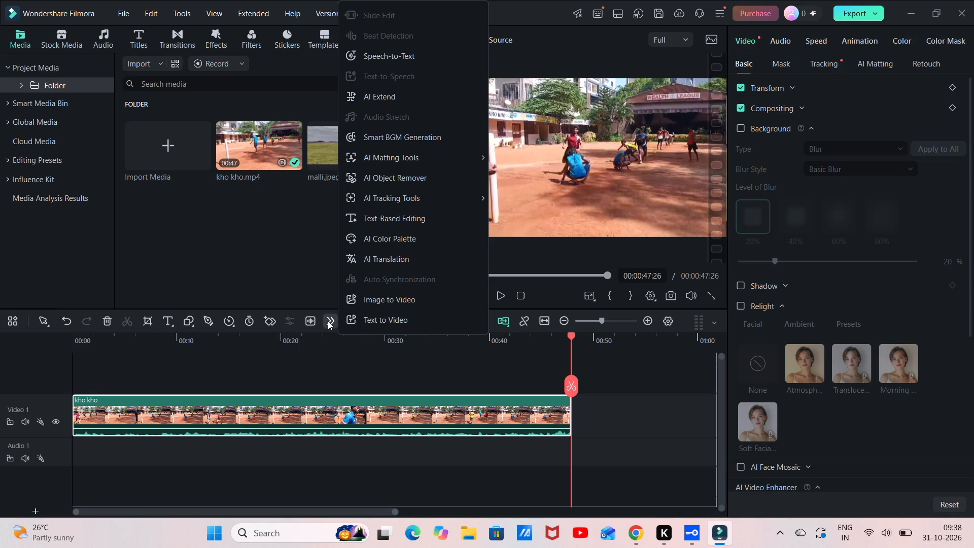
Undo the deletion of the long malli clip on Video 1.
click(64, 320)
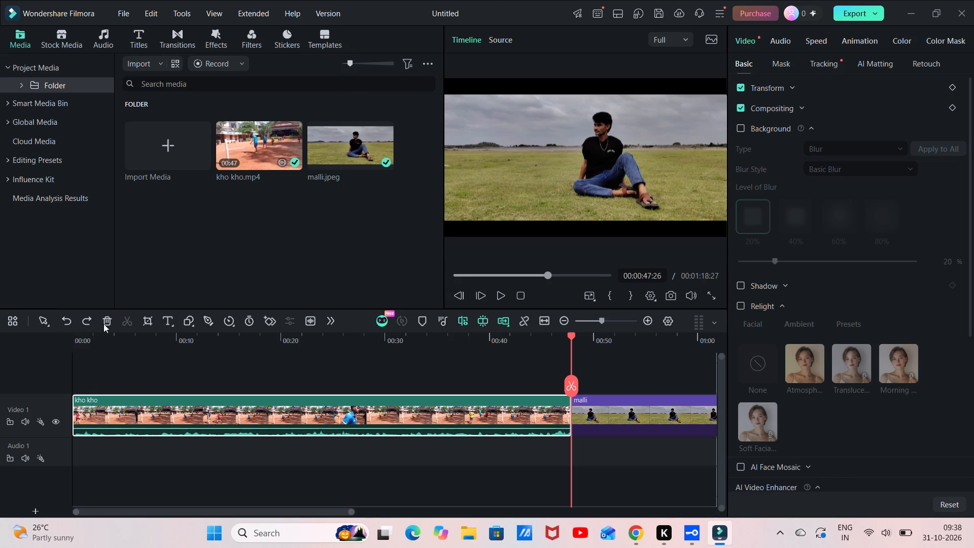
Delete the long malli clip that follows the kho kho clip on Video 1.
click(589, 426)
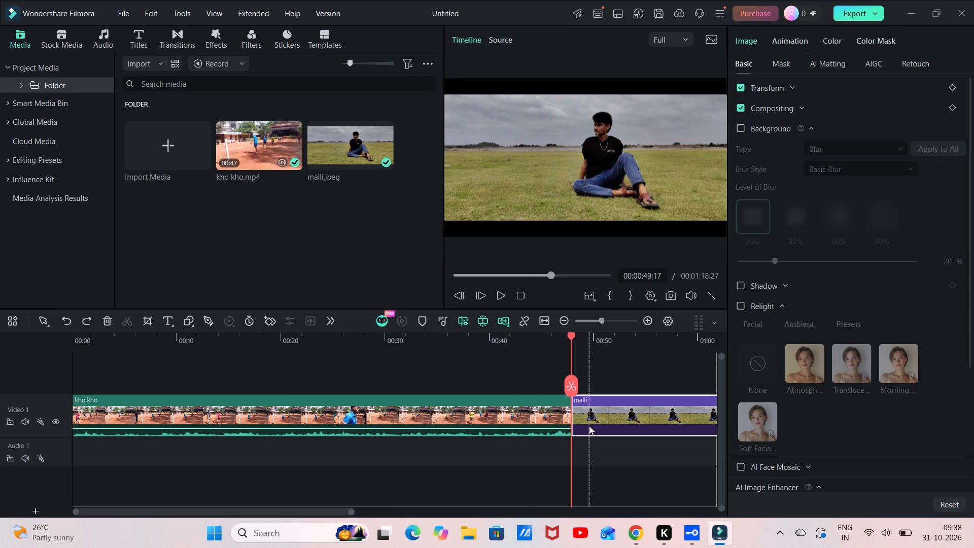
click(106, 323)
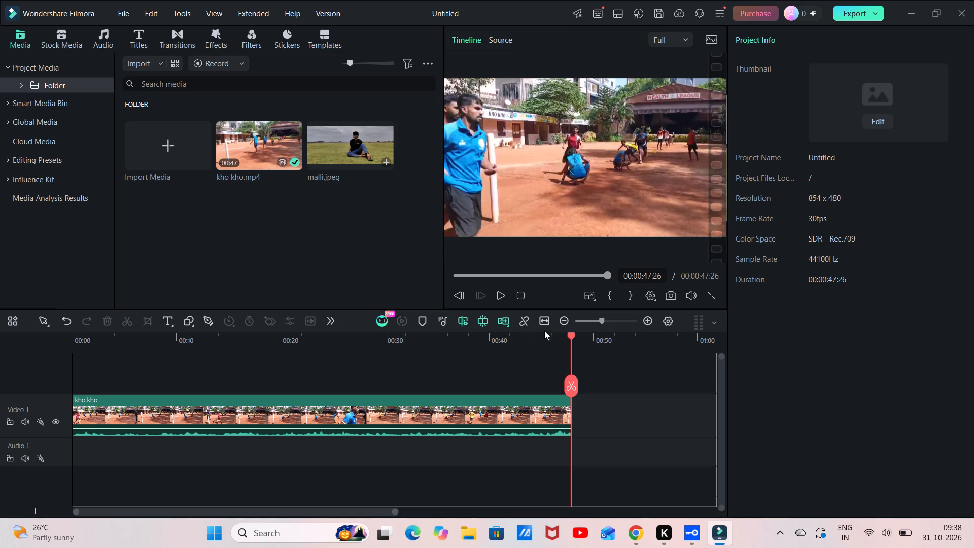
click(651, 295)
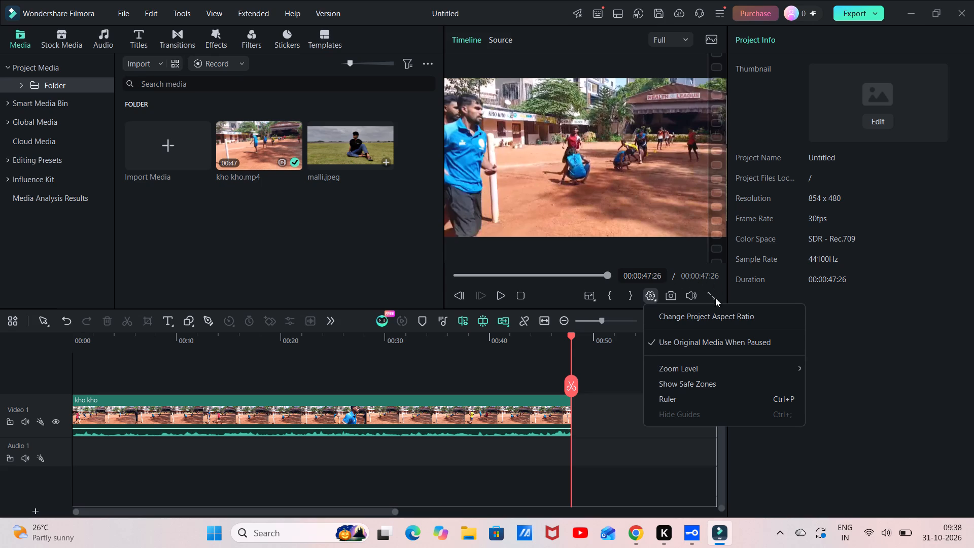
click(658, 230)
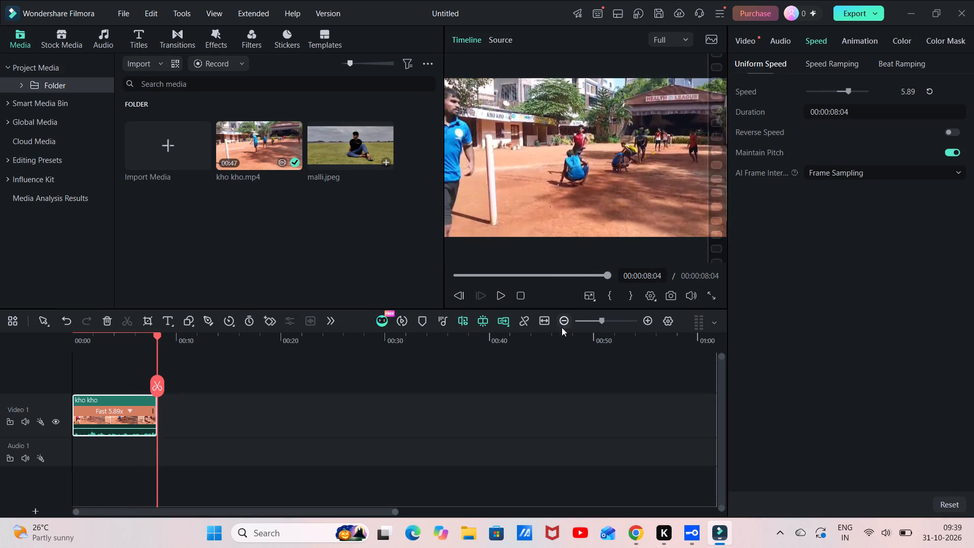
scroll(355, 425, right, 12)
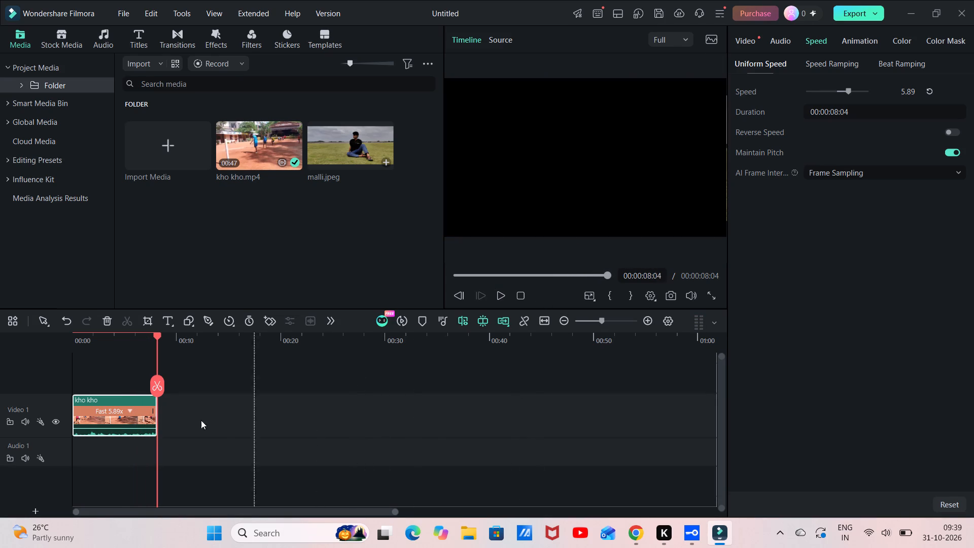
click(158, 461)
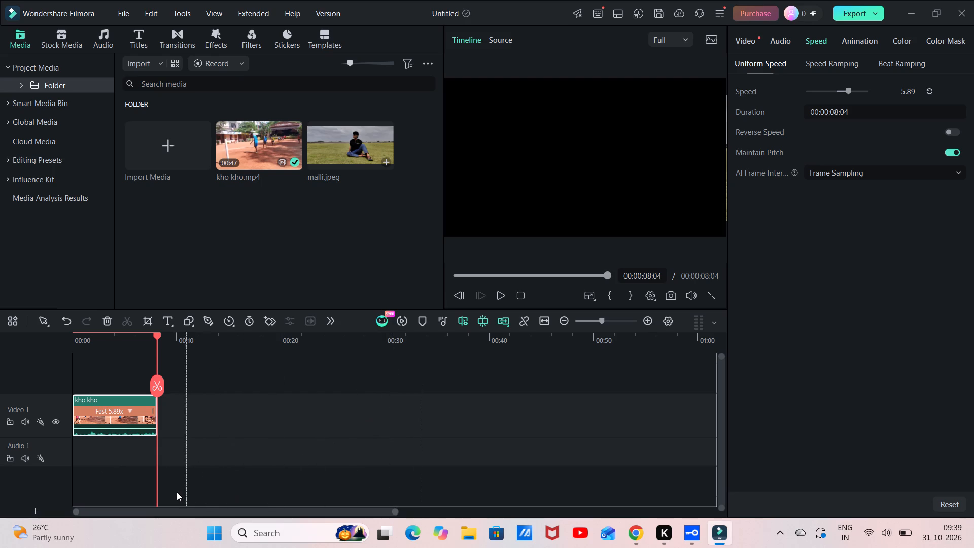
click(157, 483)
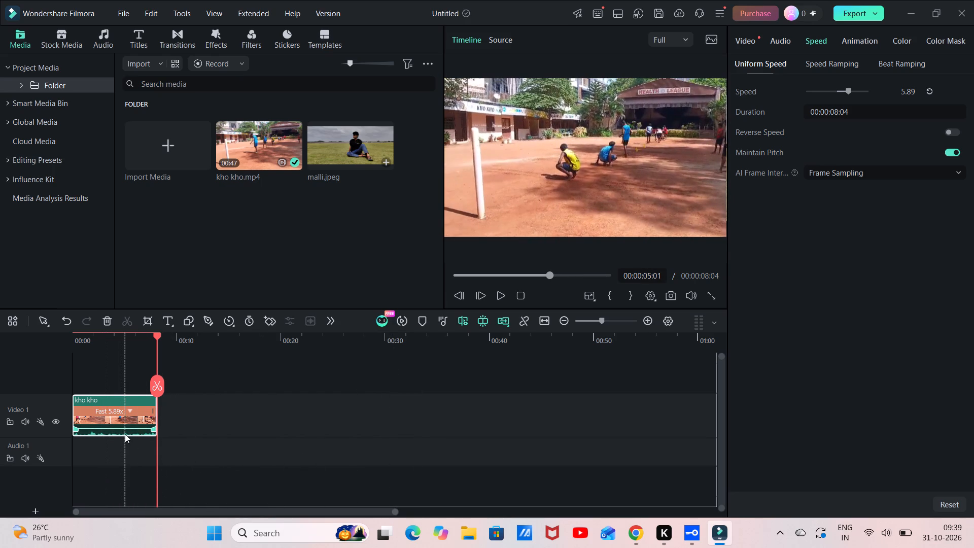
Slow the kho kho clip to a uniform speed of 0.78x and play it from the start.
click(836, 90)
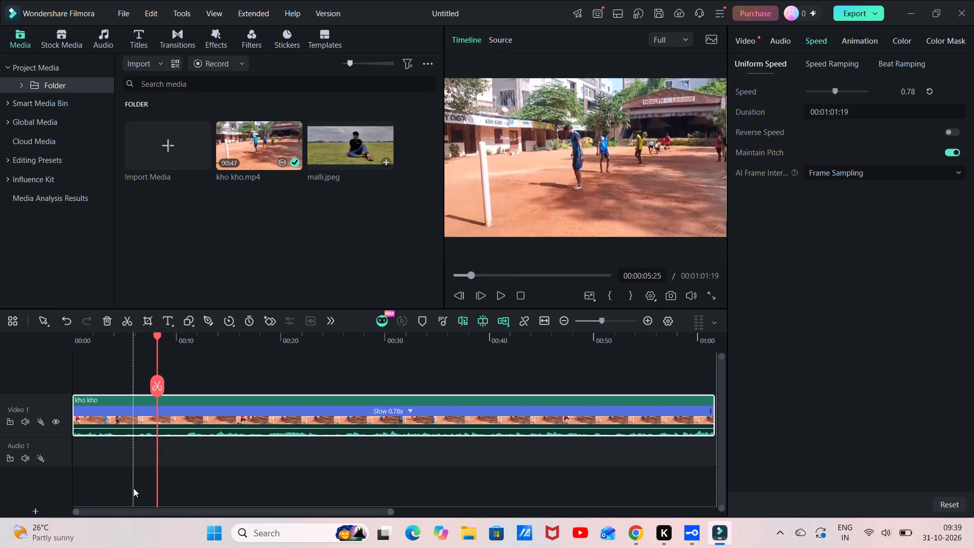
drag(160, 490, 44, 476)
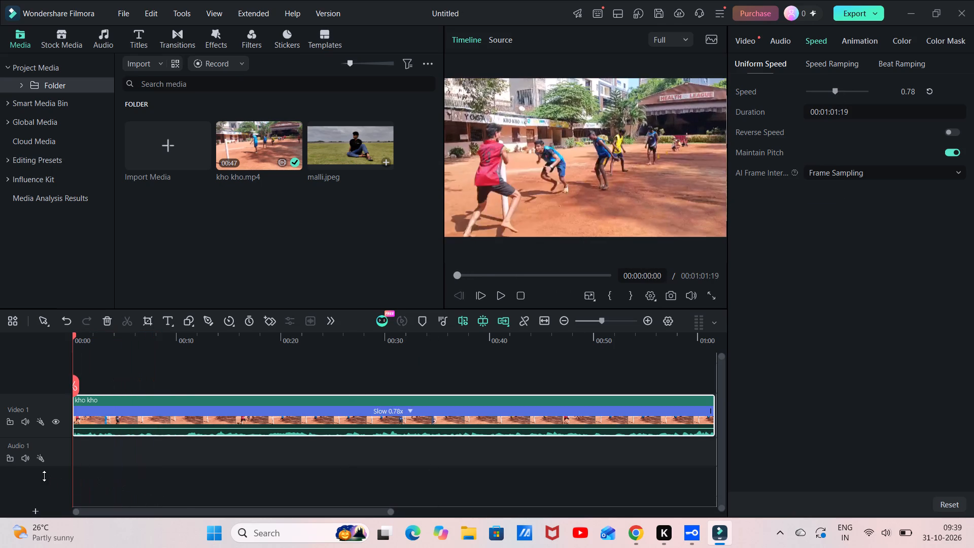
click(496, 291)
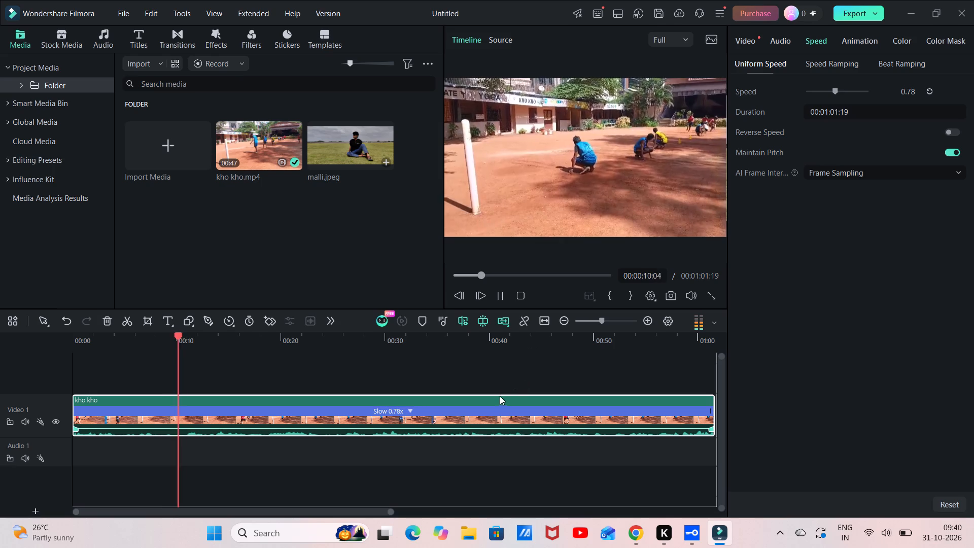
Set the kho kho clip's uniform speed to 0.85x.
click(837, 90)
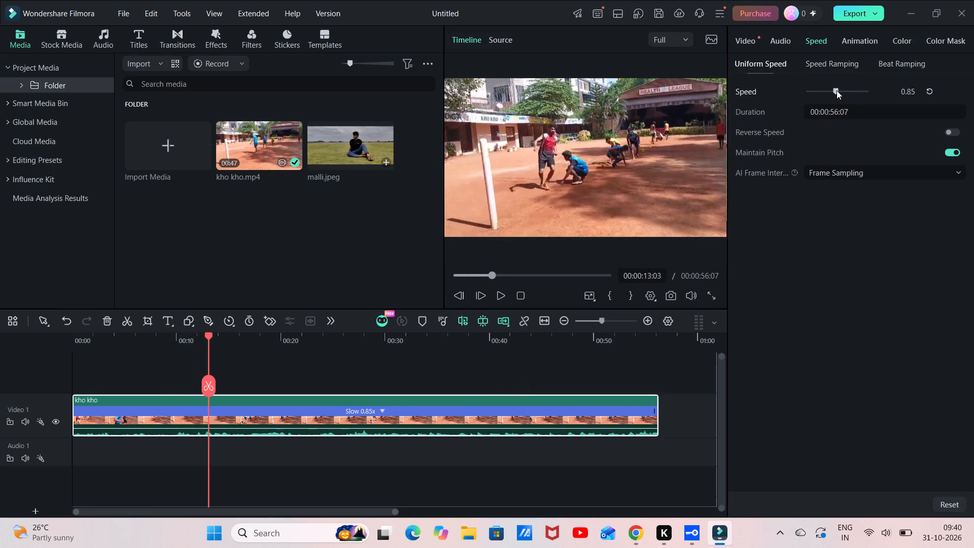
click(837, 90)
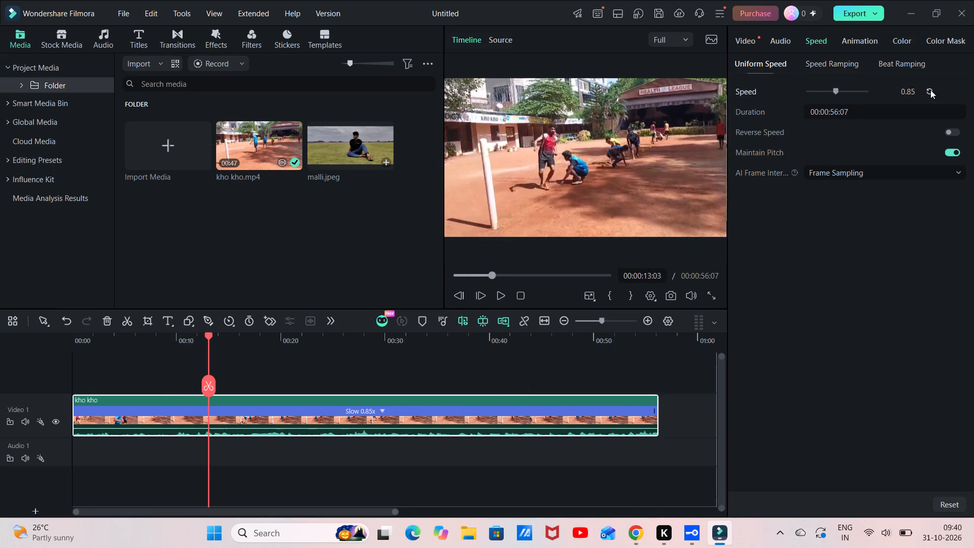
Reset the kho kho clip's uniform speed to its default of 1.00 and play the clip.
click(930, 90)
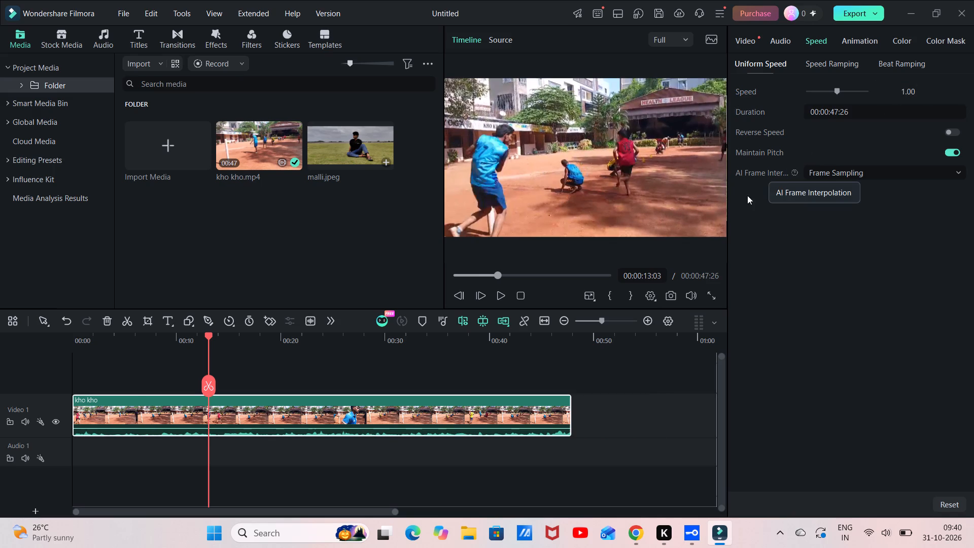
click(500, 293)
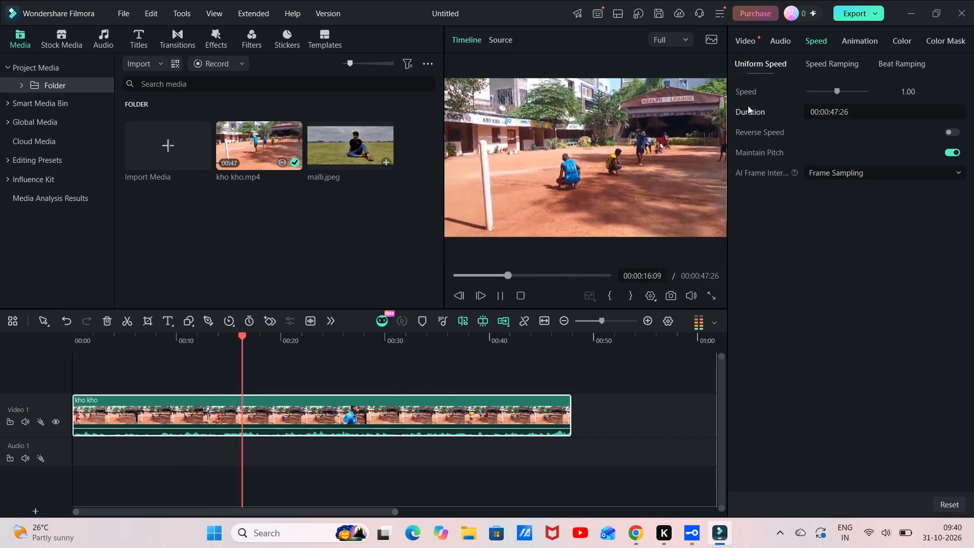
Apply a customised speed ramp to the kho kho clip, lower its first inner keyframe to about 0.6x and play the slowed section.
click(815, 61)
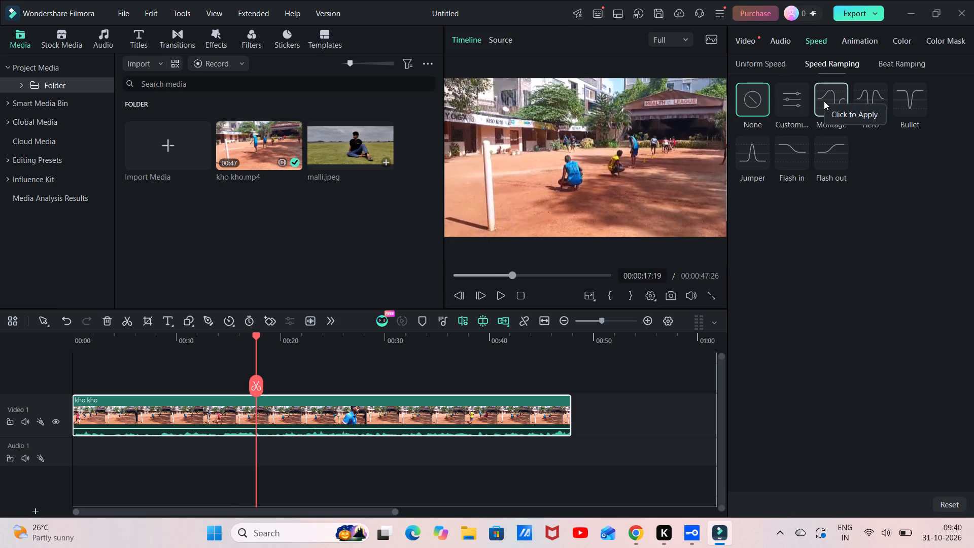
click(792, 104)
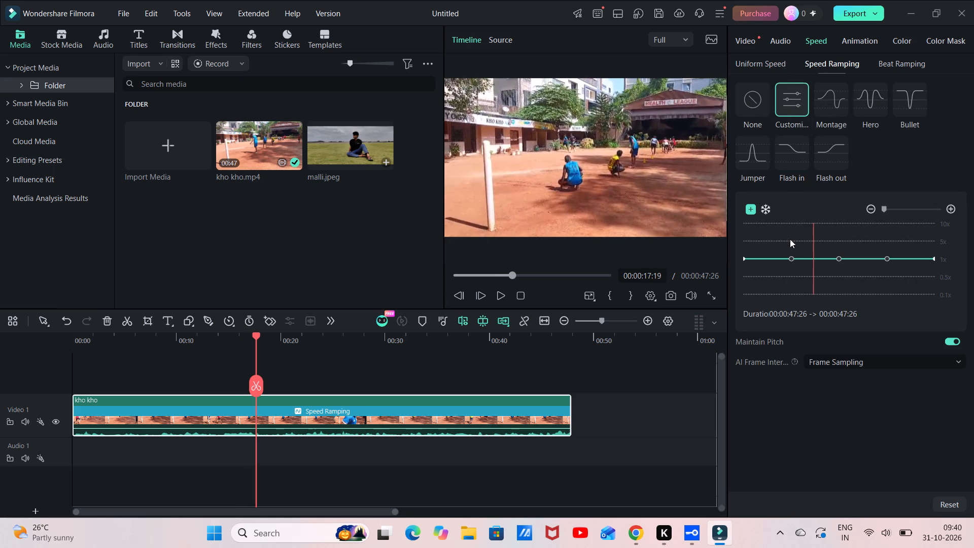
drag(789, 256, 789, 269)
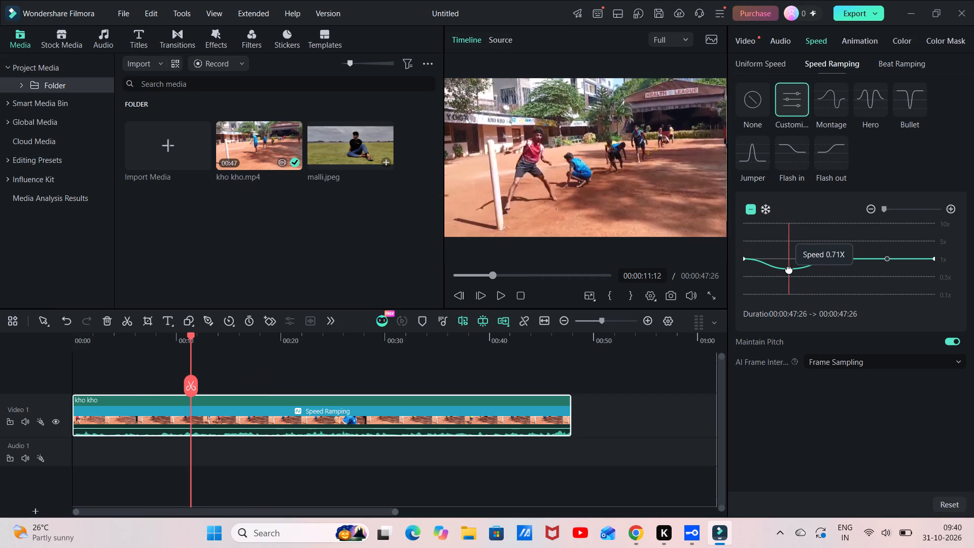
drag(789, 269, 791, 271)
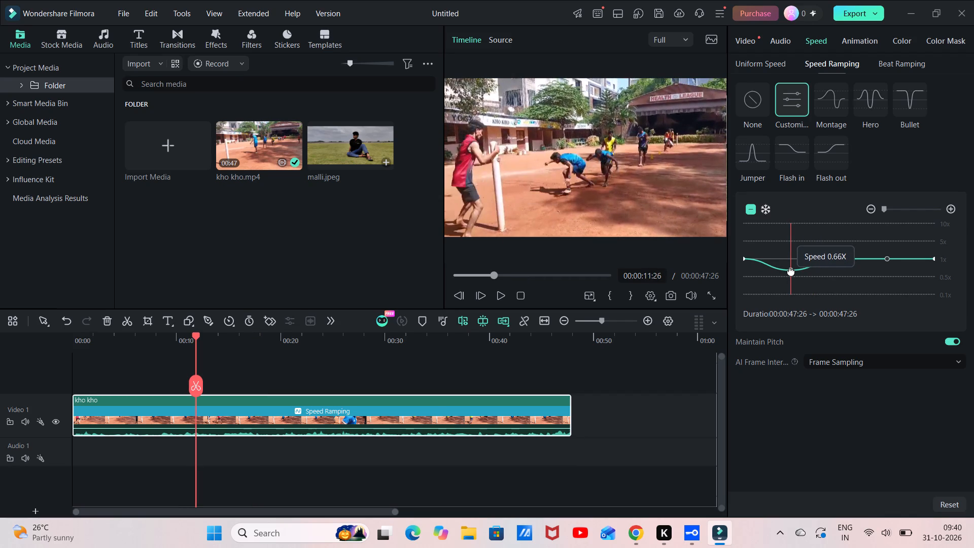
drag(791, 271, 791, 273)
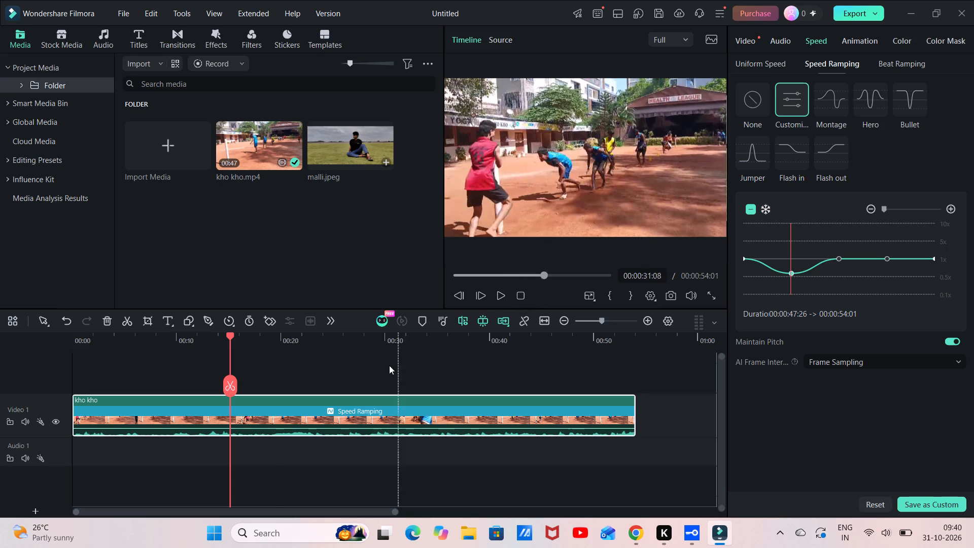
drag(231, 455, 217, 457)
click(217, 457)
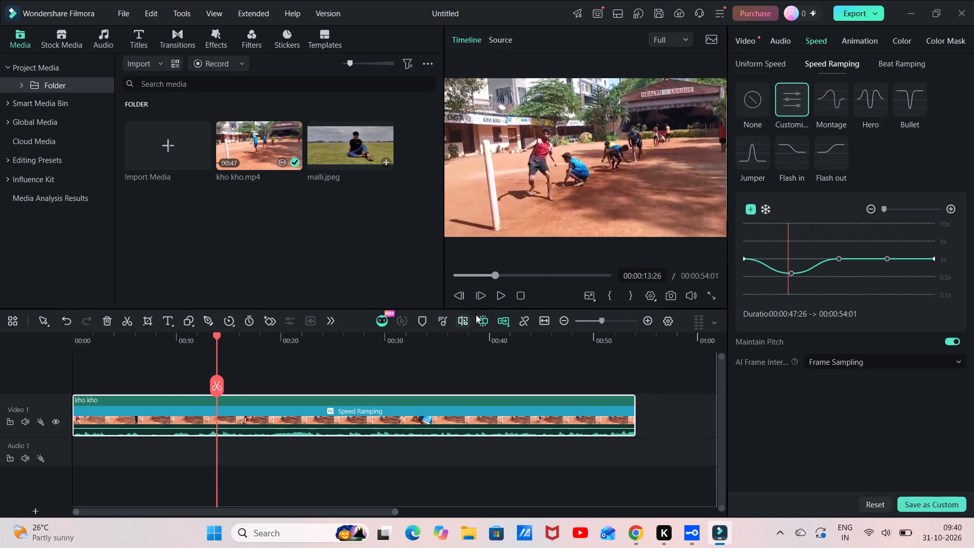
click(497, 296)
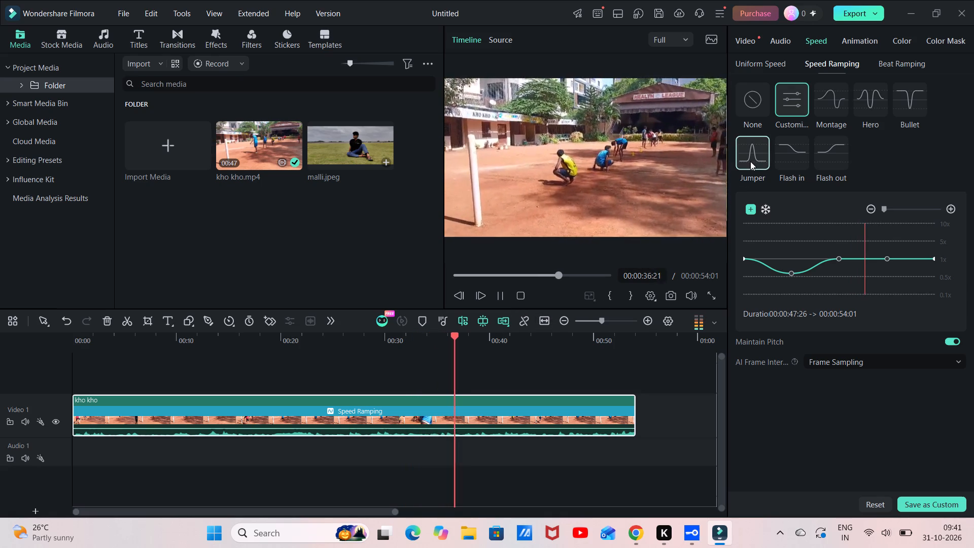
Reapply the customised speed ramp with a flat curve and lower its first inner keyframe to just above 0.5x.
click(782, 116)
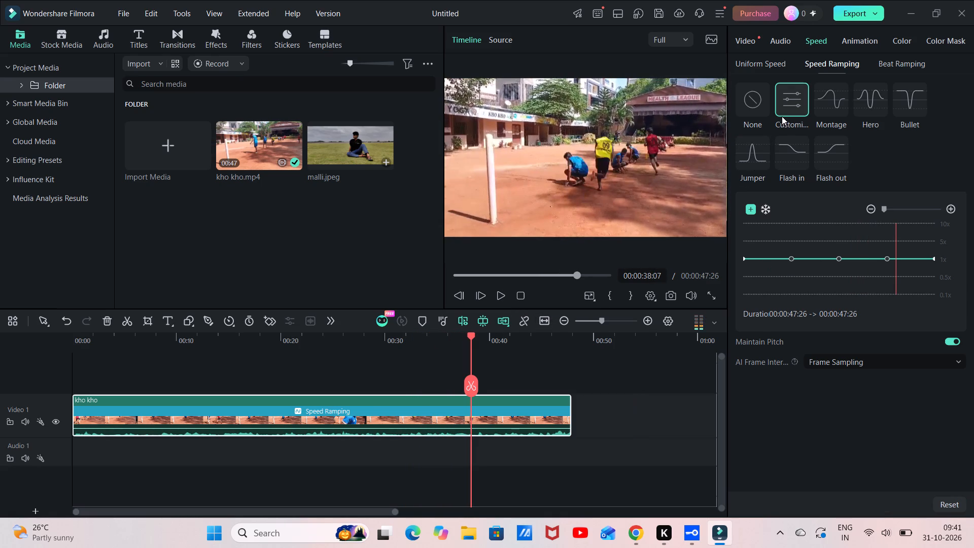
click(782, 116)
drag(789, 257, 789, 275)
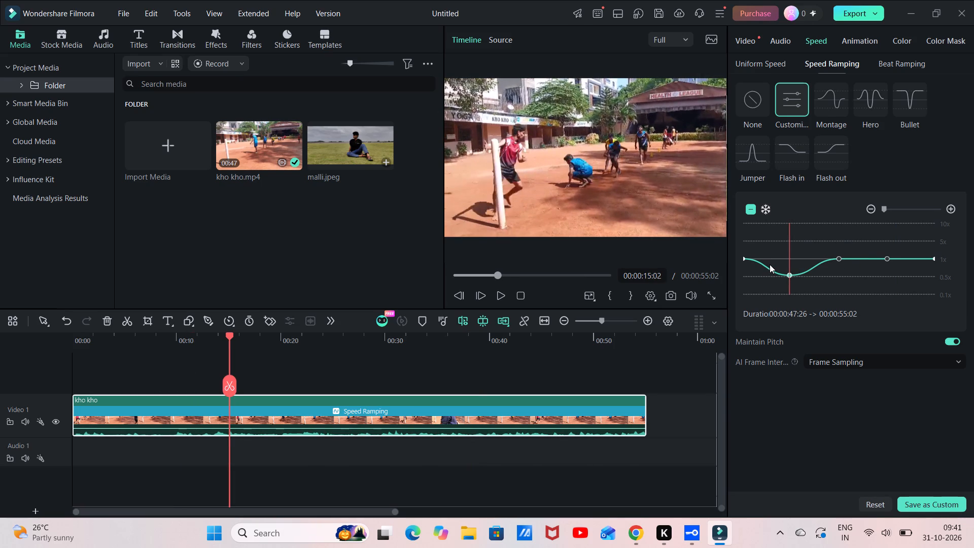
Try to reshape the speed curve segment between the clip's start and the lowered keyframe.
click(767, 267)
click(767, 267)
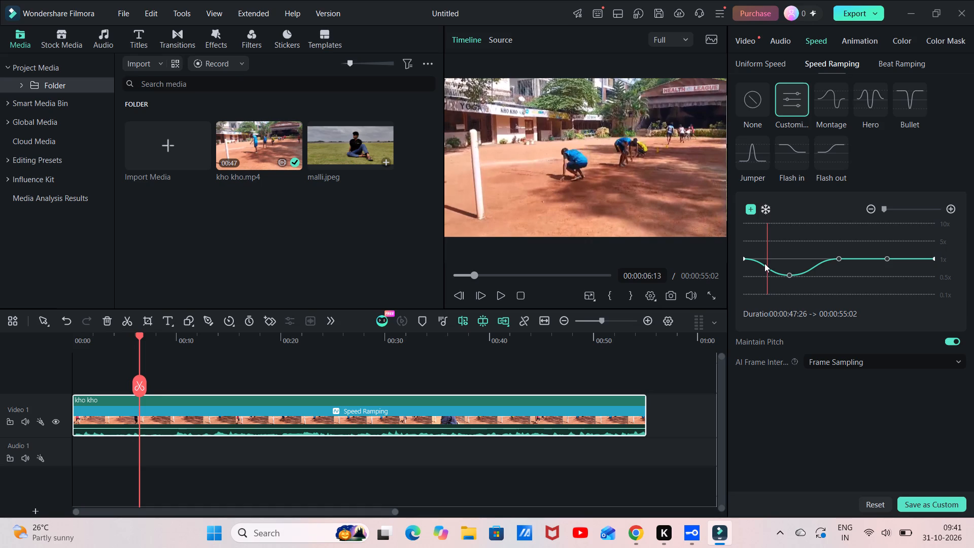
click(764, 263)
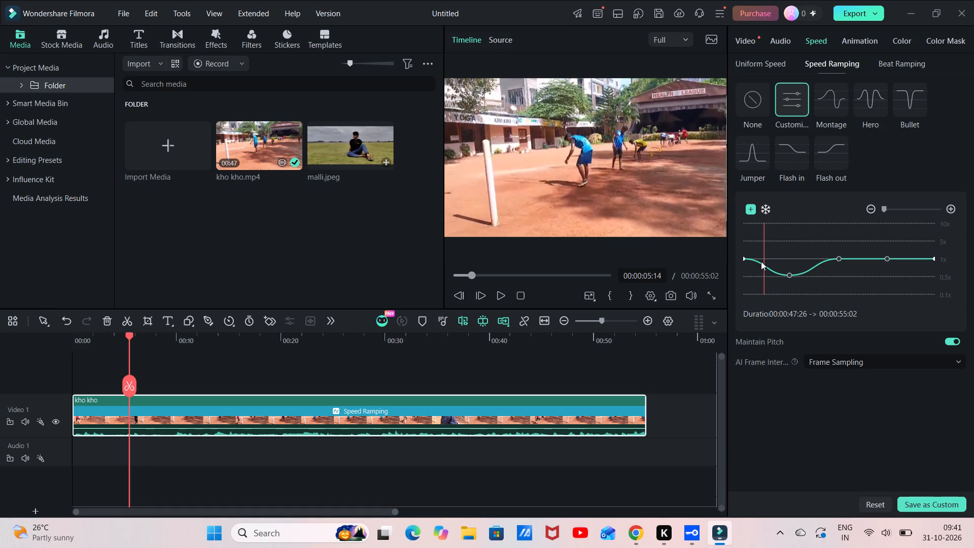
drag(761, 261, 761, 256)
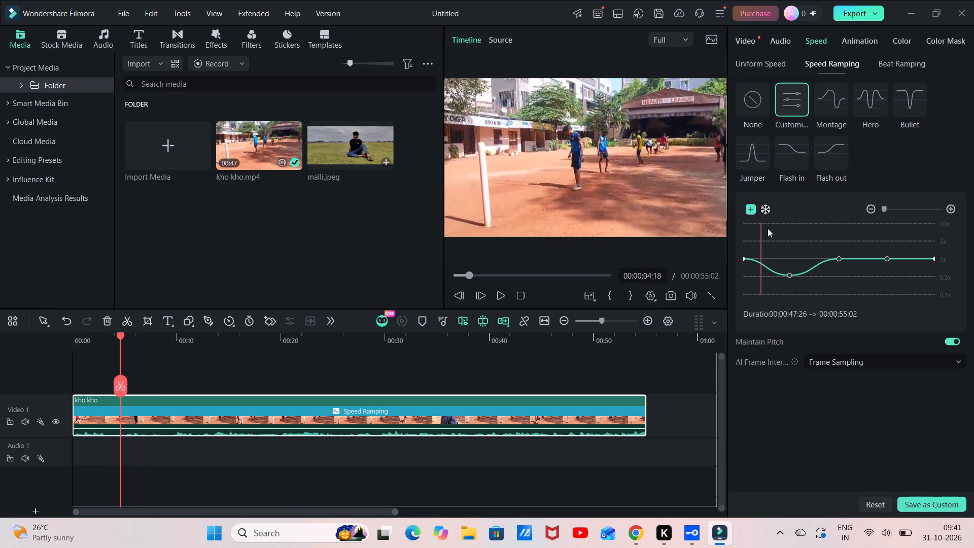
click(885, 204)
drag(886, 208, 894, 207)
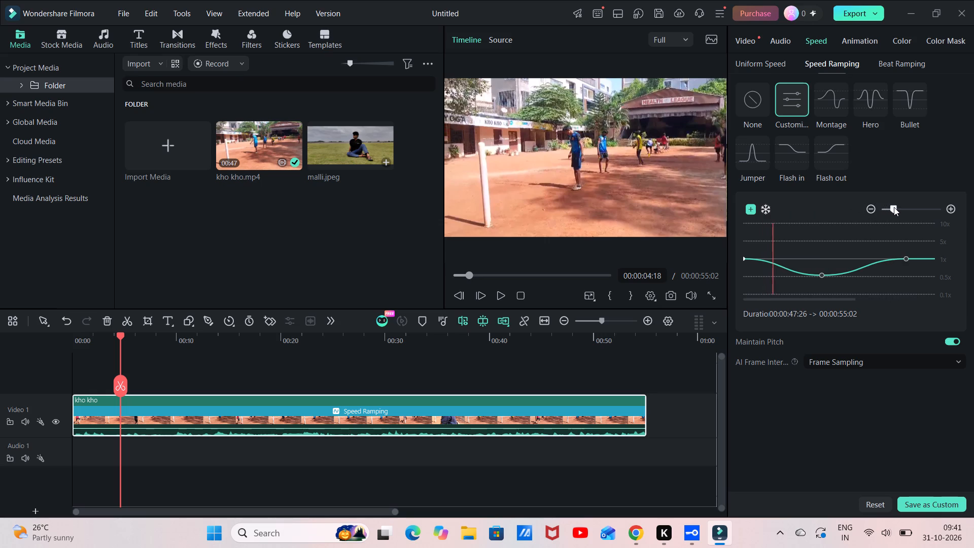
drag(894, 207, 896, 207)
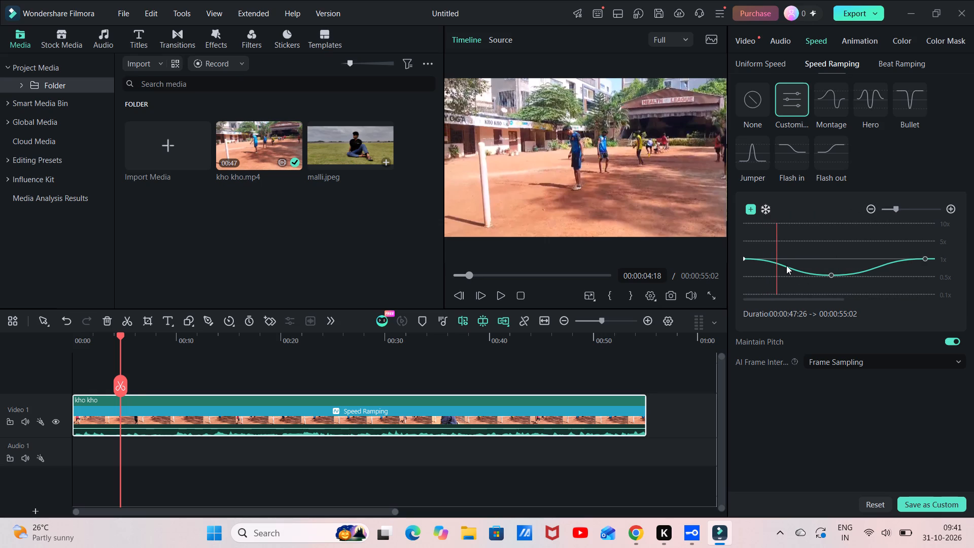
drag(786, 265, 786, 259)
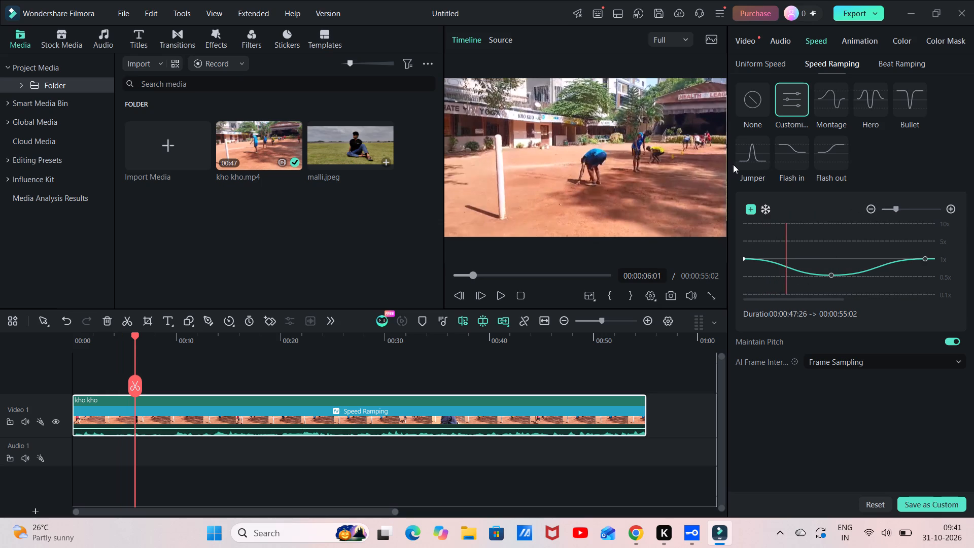
Play back the kho kho clip to check the customised speed ramp.
click(498, 289)
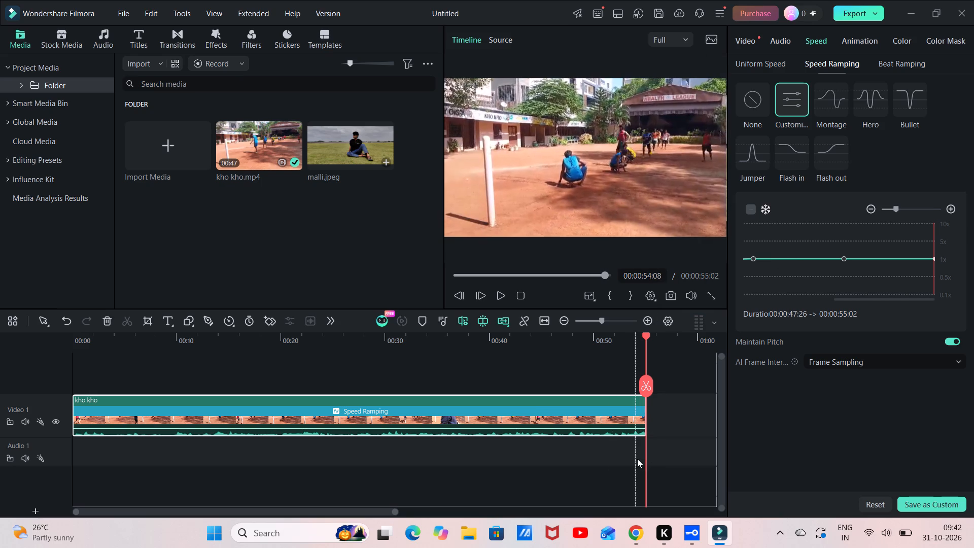
click(501, 295)
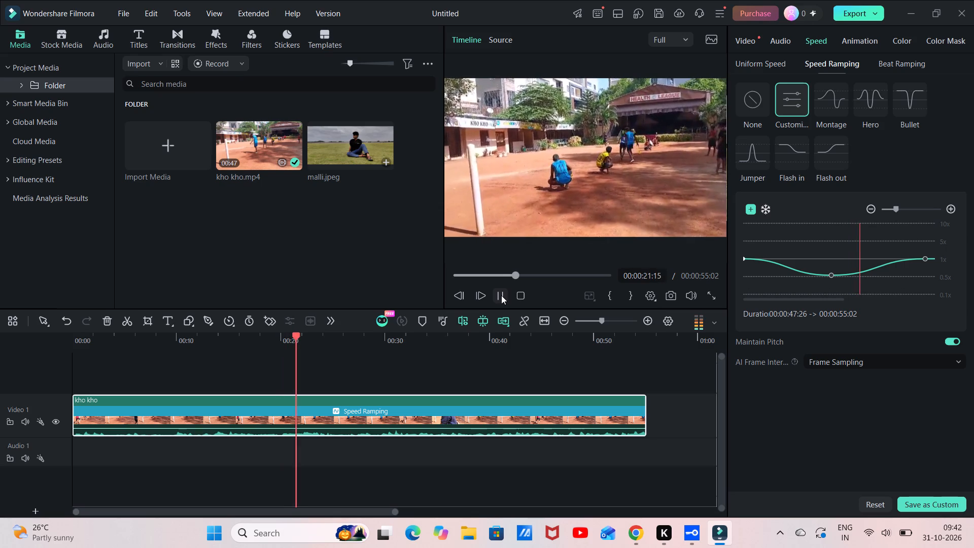
click(882, 208)
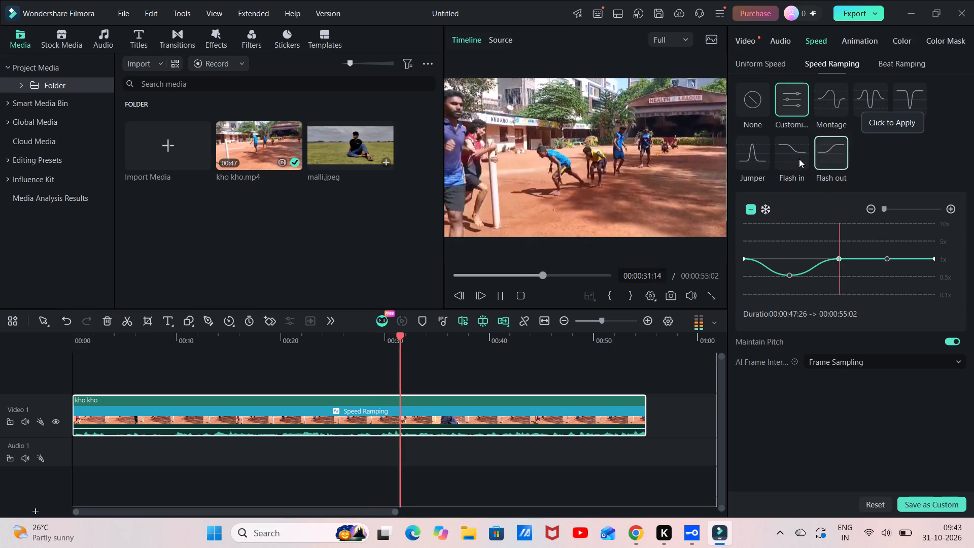
Apply the Jumper speed ramp, move the keyframe before its peak earlier at about 0.5x, and play the result.
click(743, 169)
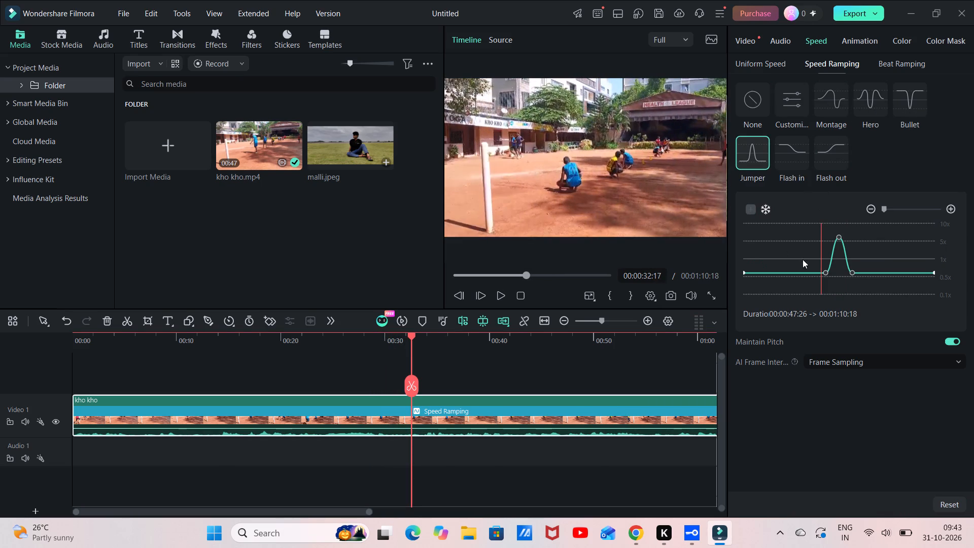
drag(826, 273, 791, 272)
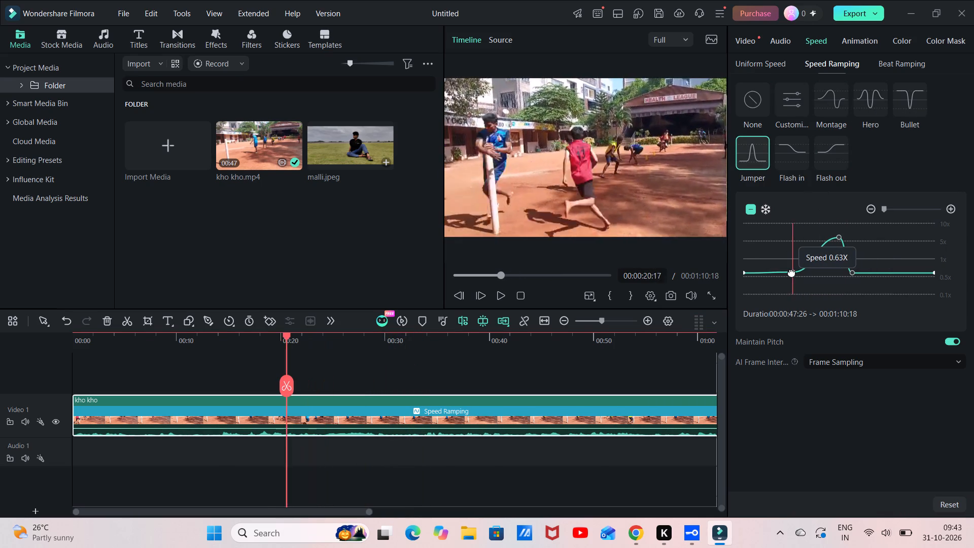
drag(791, 272, 778, 277)
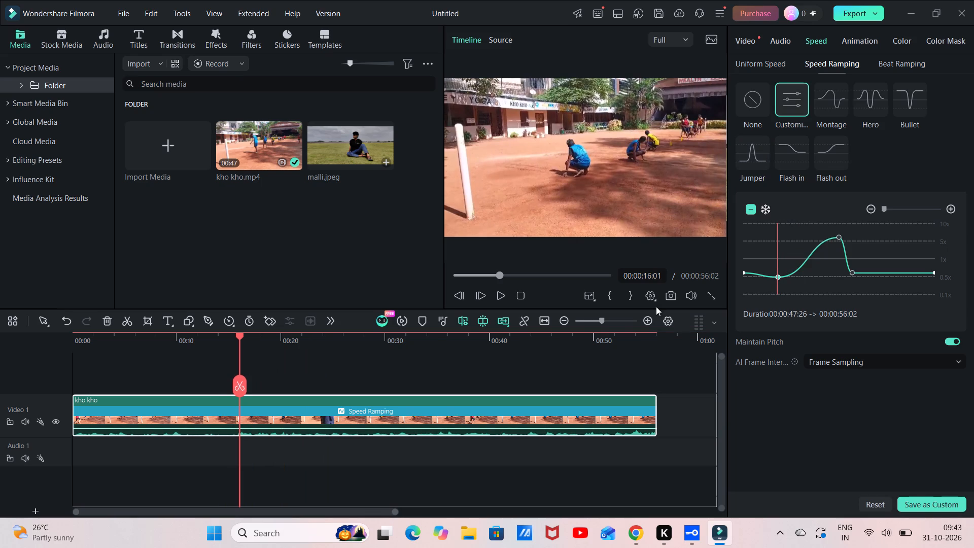
click(499, 297)
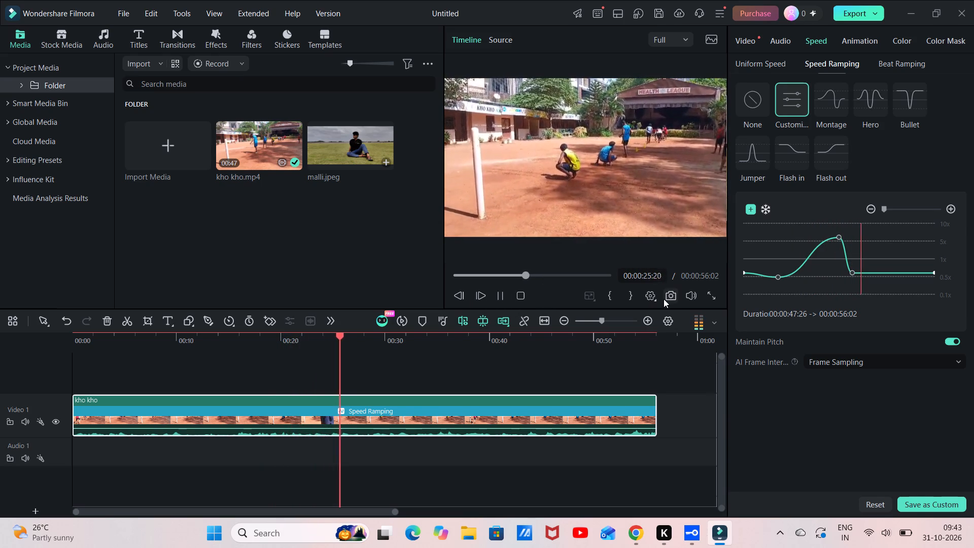
Move the keyframe before the peak closer to it at about 0.6x and play the clip.
drag(777, 275, 787, 280)
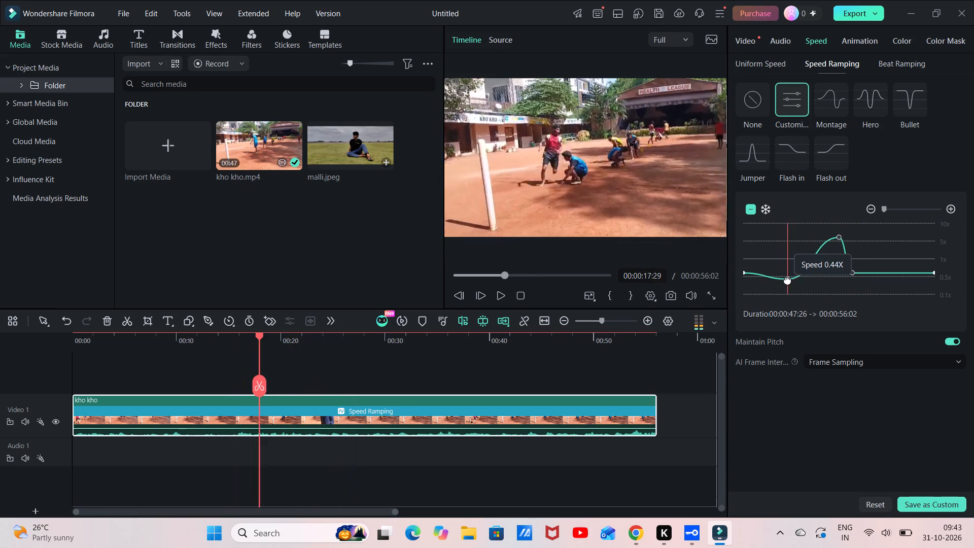
drag(787, 280, 811, 273)
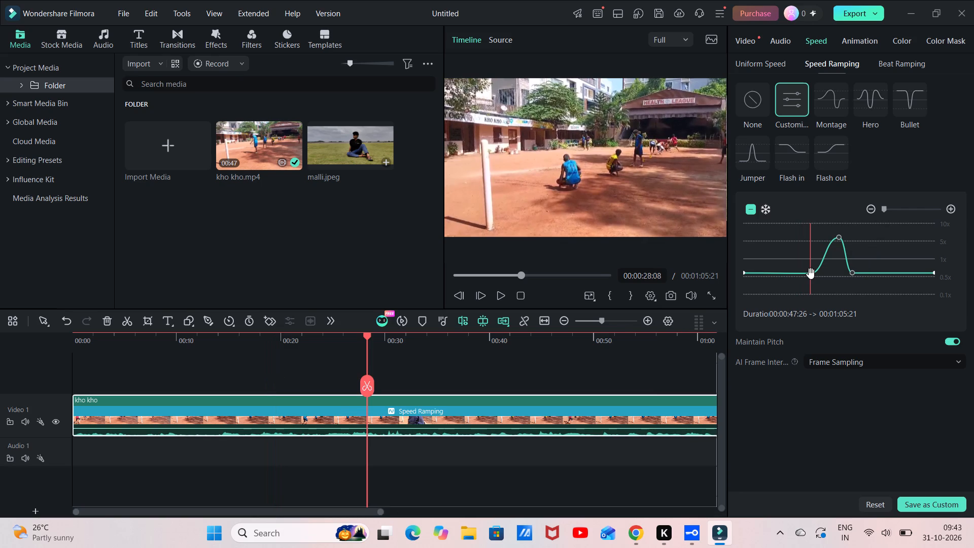
click(500, 299)
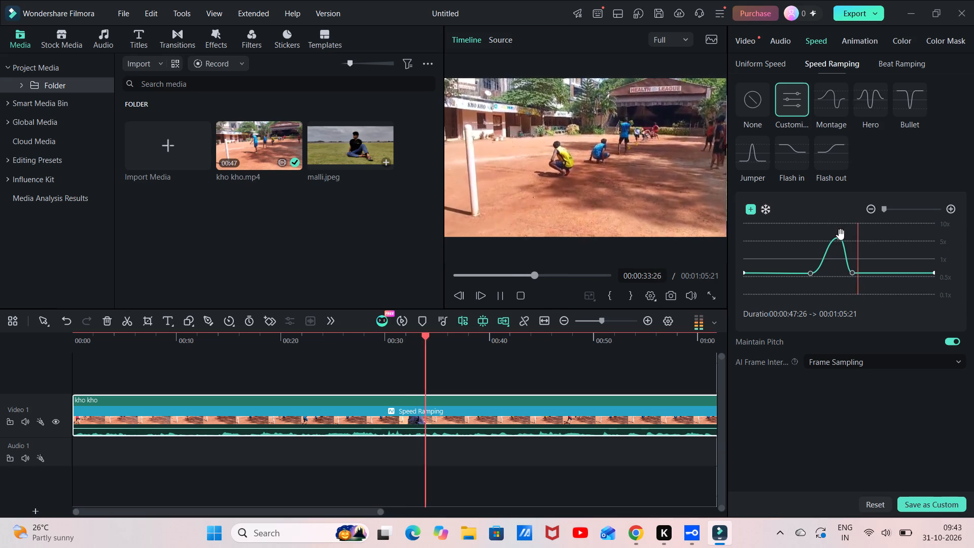
Lower the speed ramp's peak keyframe to about 3.3x and play the clip.
drag(841, 234, 839, 249)
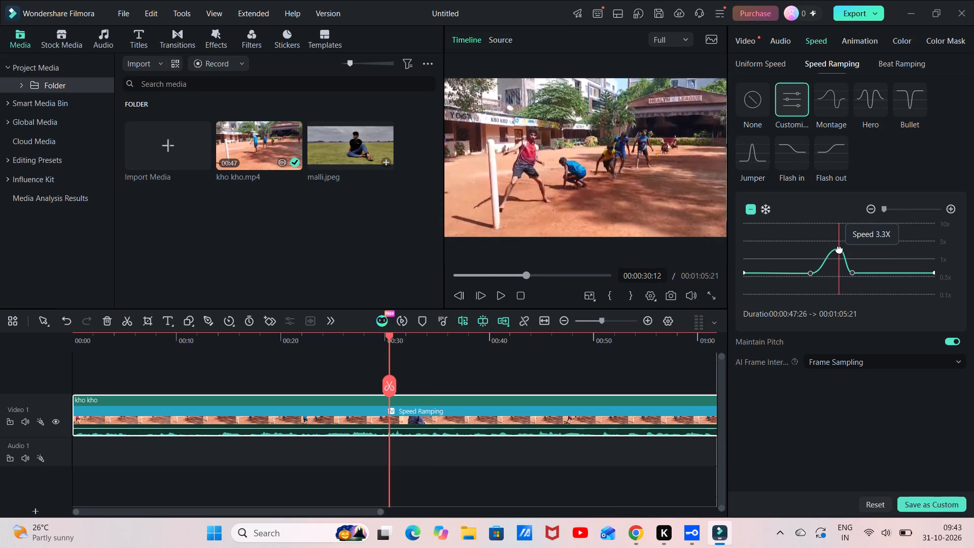
drag(839, 249, 839, 249)
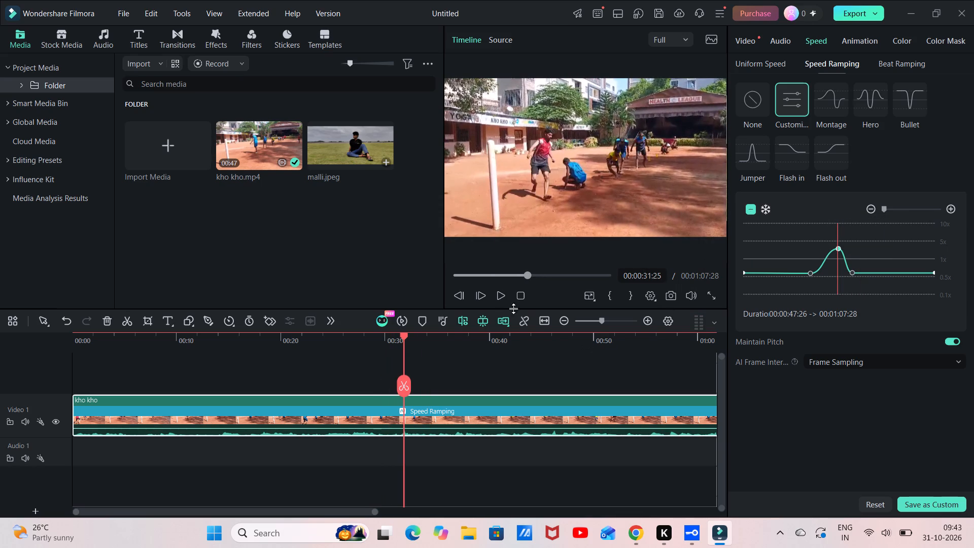
click(502, 300)
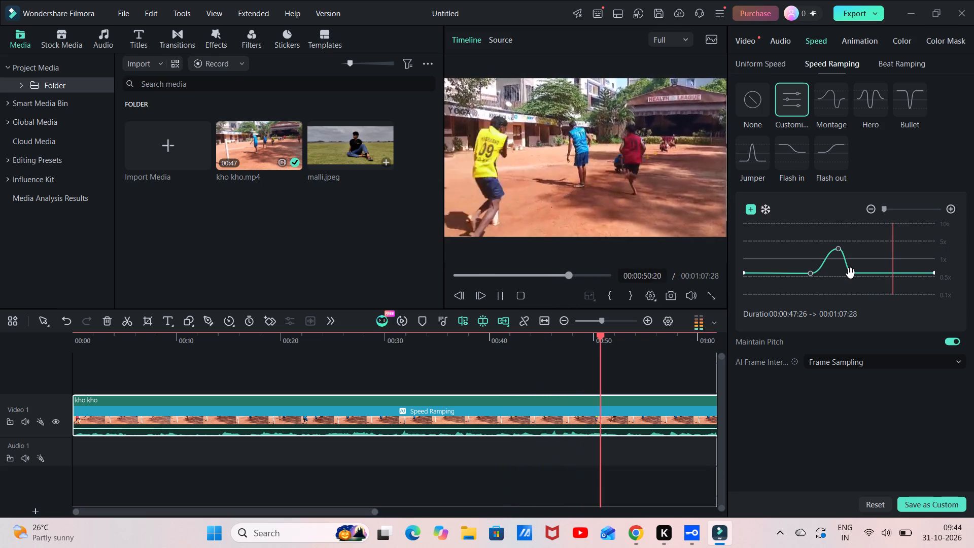
Raise the keyframe after the peak to about 1x, slightly further along the clip, and play the clip.
drag(850, 273, 861, 259)
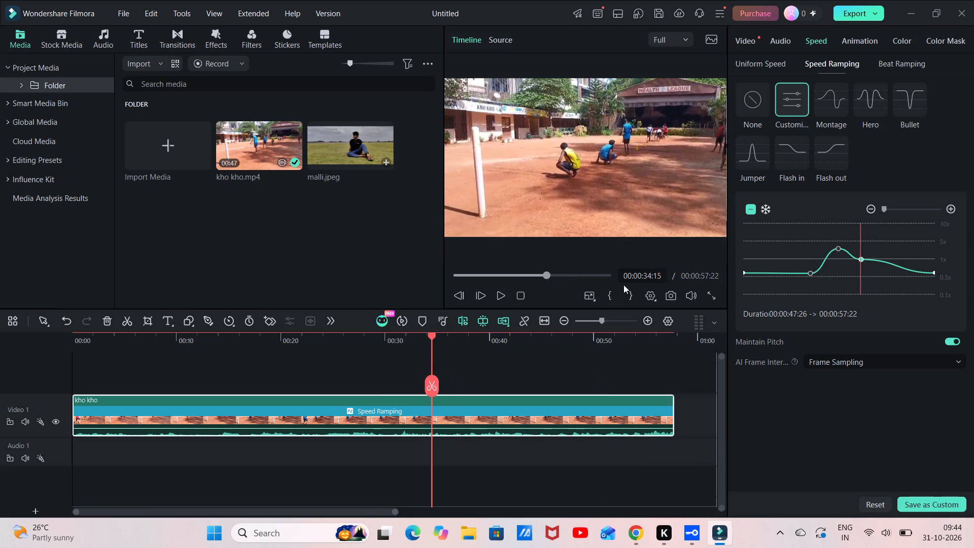
click(501, 297)
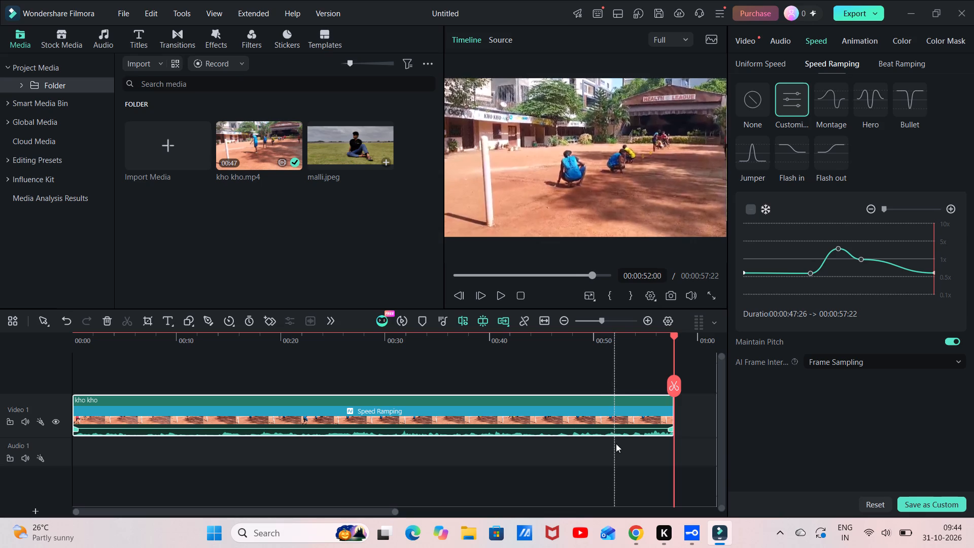
Return the playhead to the start of the timeline and play the speed-ramped kho kho clip.
drag(614, 444, 670, 447)
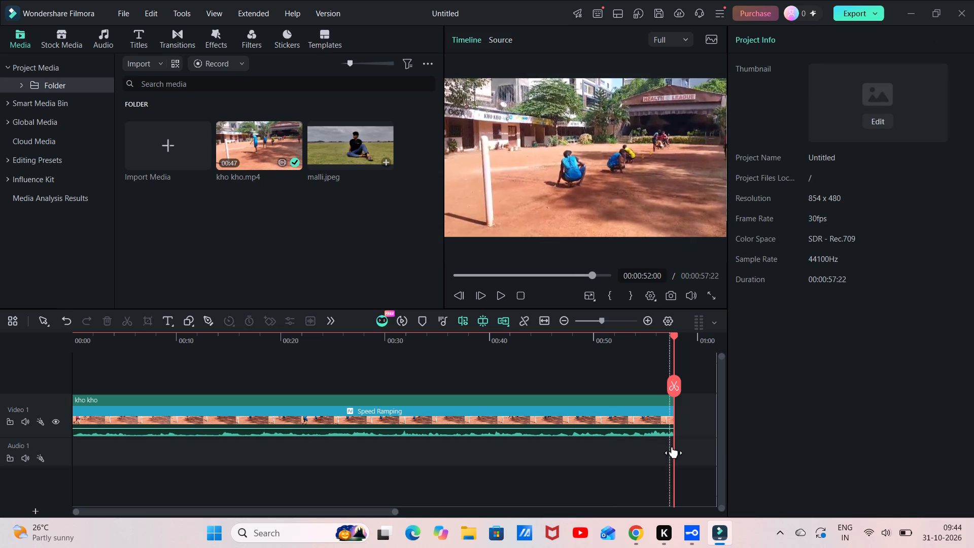
drag(675, 447, 381, 503)
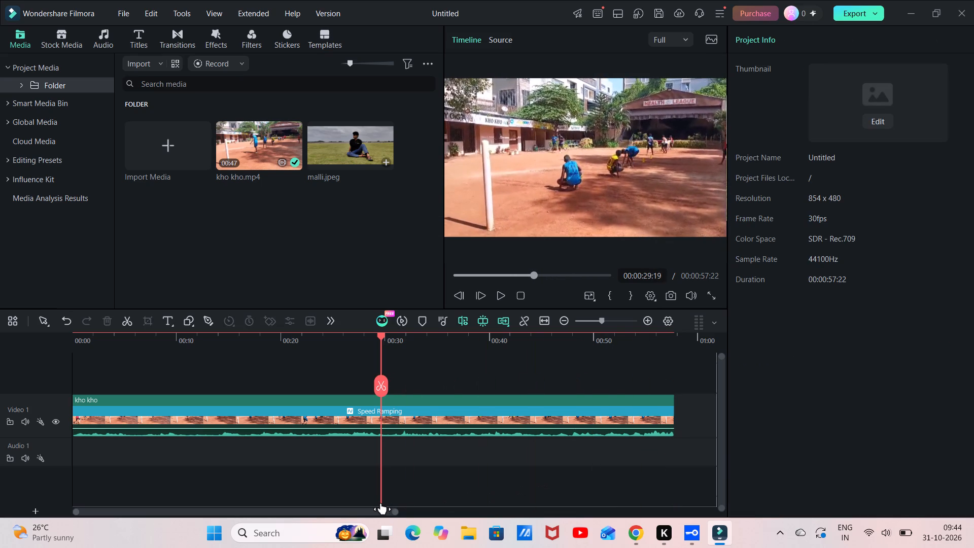
drag(381, 503, 0, 547)
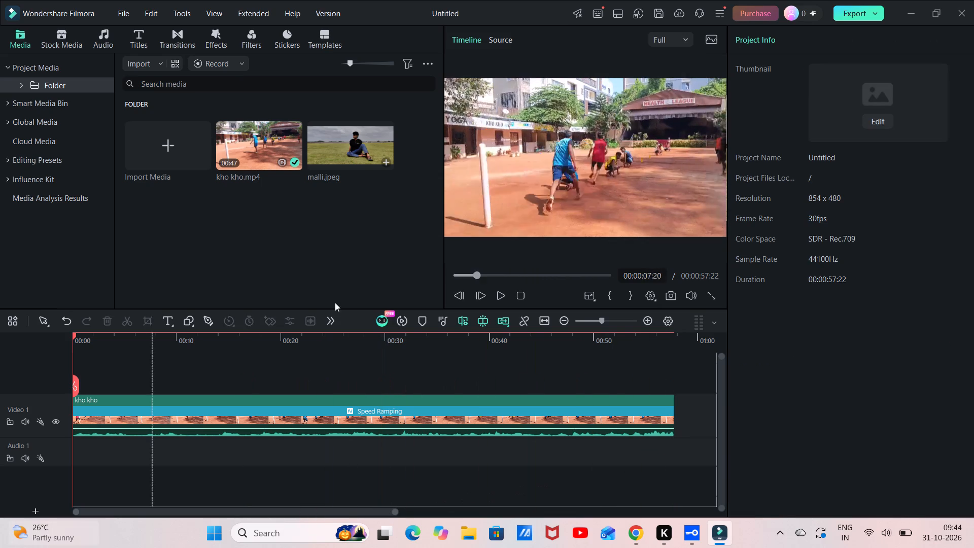
click(496, 292)
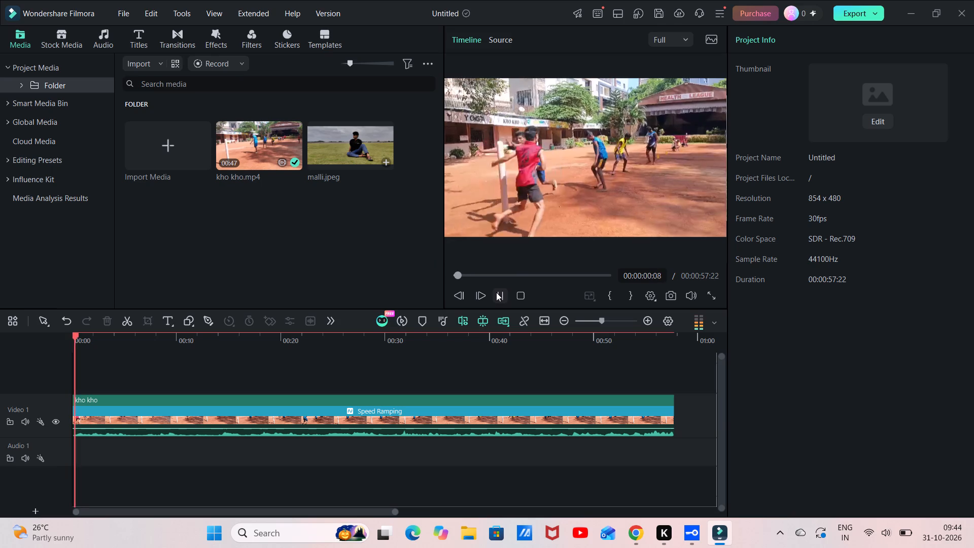